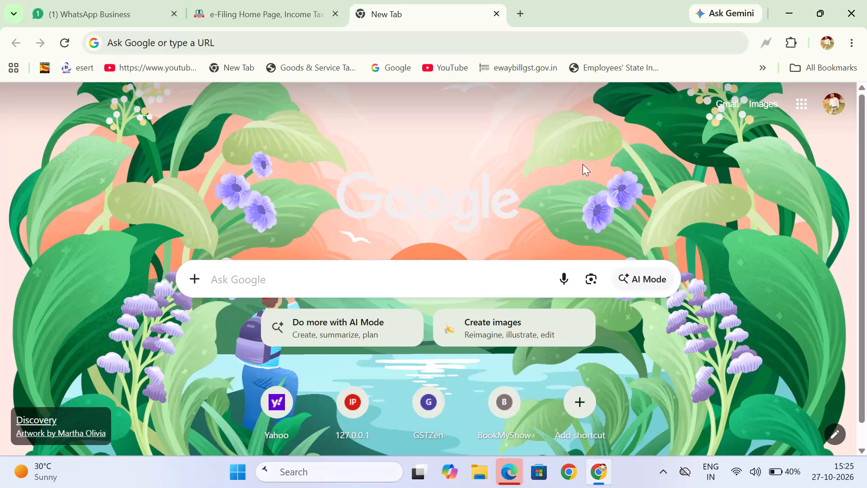
Start a Google search from the new tab page, bringing up the recent search suggestions.
{"action": "left_click", "coordinate": [328, 288]}
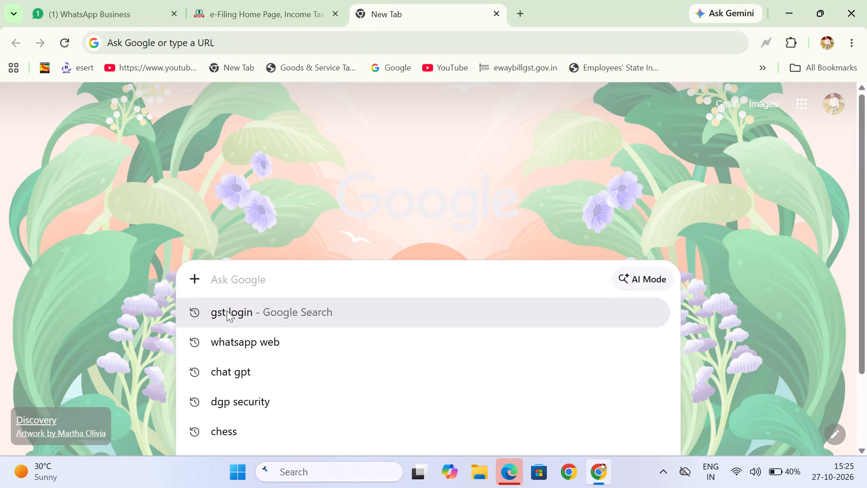
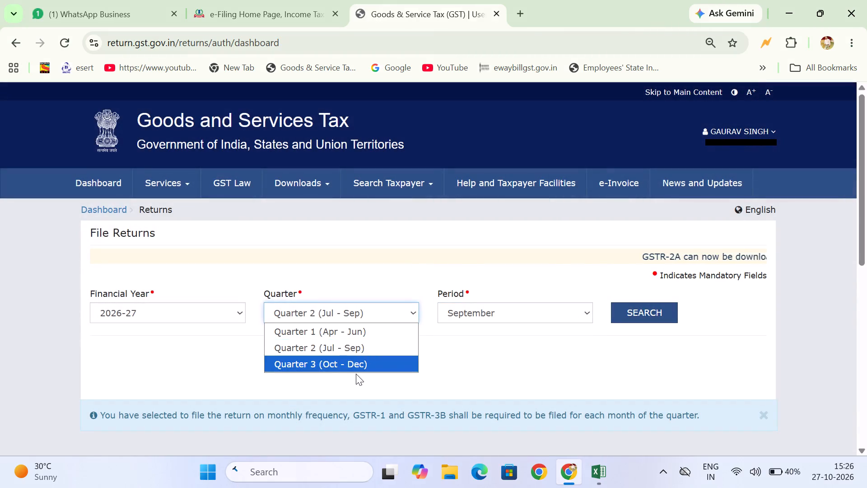
Set the return filter to Quarter 3 (Oct - Dec) and search for the October returns of financial year 2026-27.
{"action": "left_click", "coordinate": [356, 374]}
{"action": "left_click", "coordinate": [381, 317]}
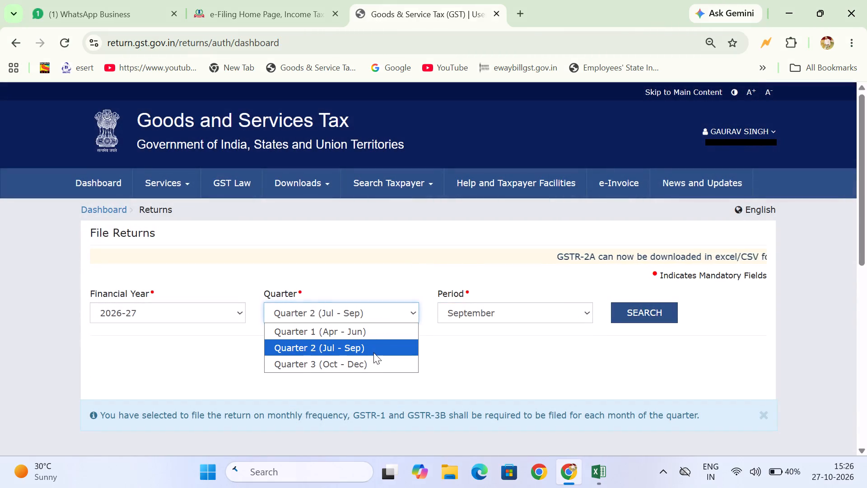
{"action": "left_click", "coordinate": [373, 361]}
{"action": "left_click", "coordinate": [645, 319]}
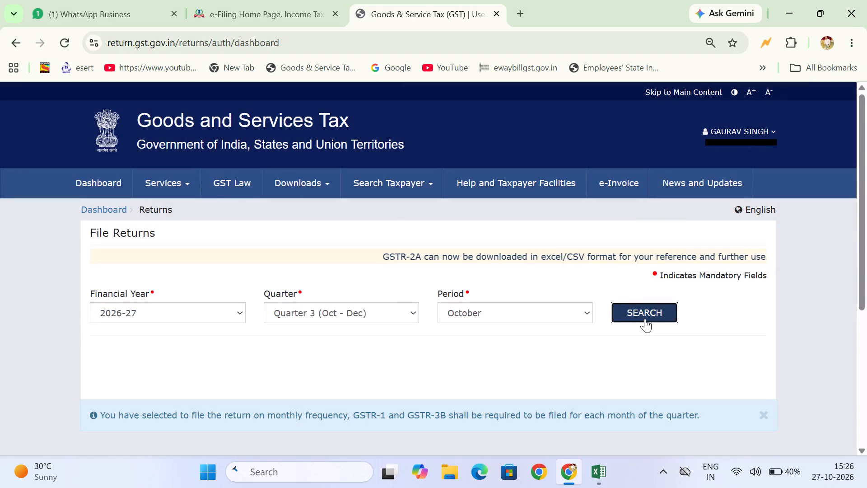
Open the October GSTR-1 return for online preparation.
{"action": "scroll", "coordinate": [480, 404], "scroll_direction": "down", "scroll_amount": 4}
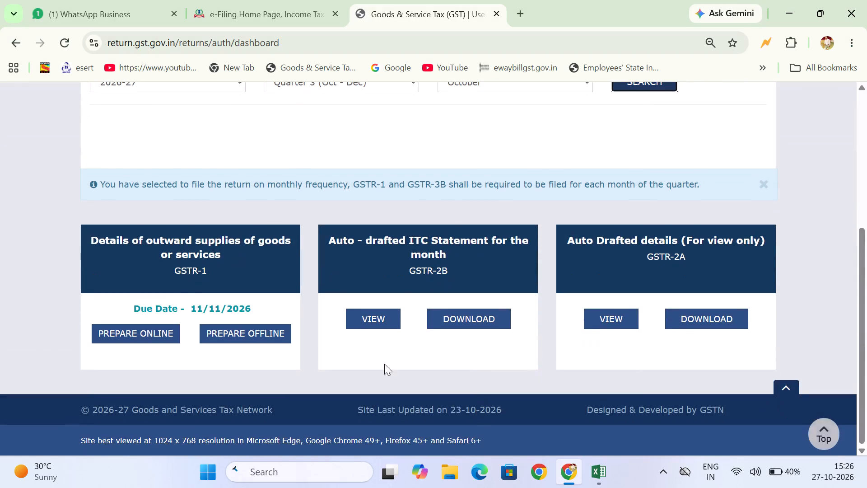
{"action": "left_click", "coordinate": [133, 310]}
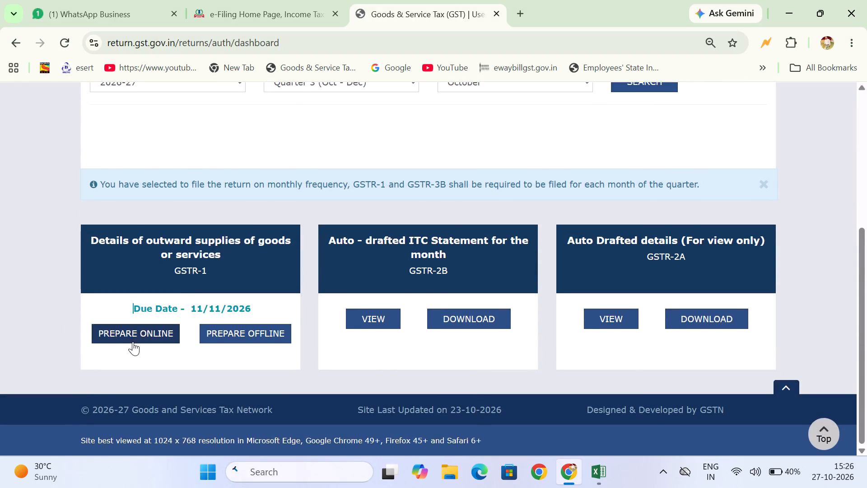
{"action": "double_click", "coordinate": [133, 342]}
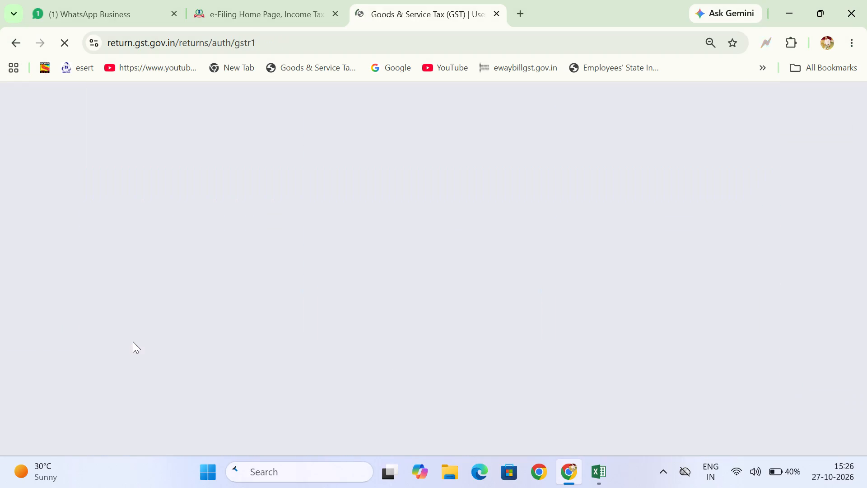
Examine the October GSTR-1 page, including its record detail sections, amendment section and summary options.
{"action": "scroll", "coordinate": [358, 202], "scroll_direction": "down", "scroll_amount": 5}
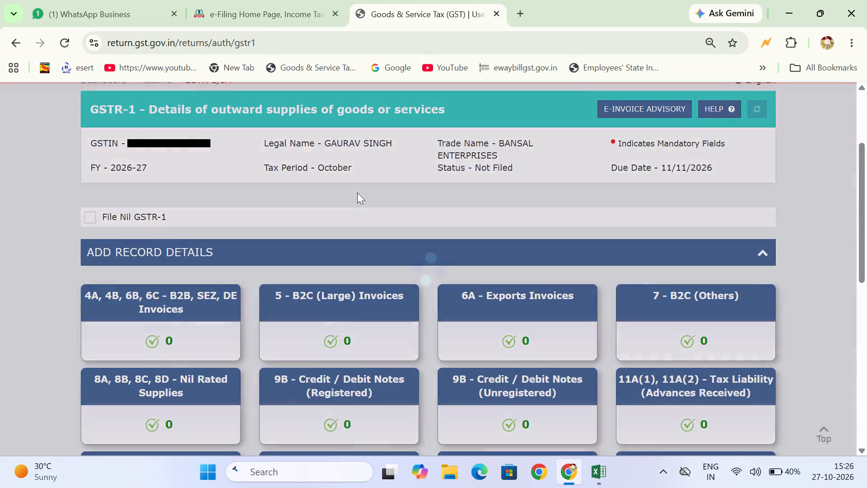
{"action": "scroll", "coordinate": [357, 192], "scroll_direction": "down", "scroll_amount": 2}
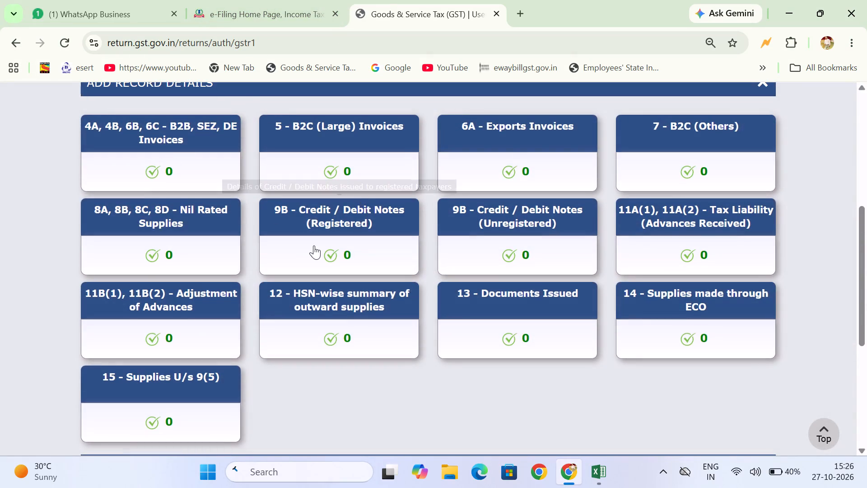
{"action": "scroll", "coordinate": [314, 245], "scroll_direction": "down", "scroll_amount": 4}
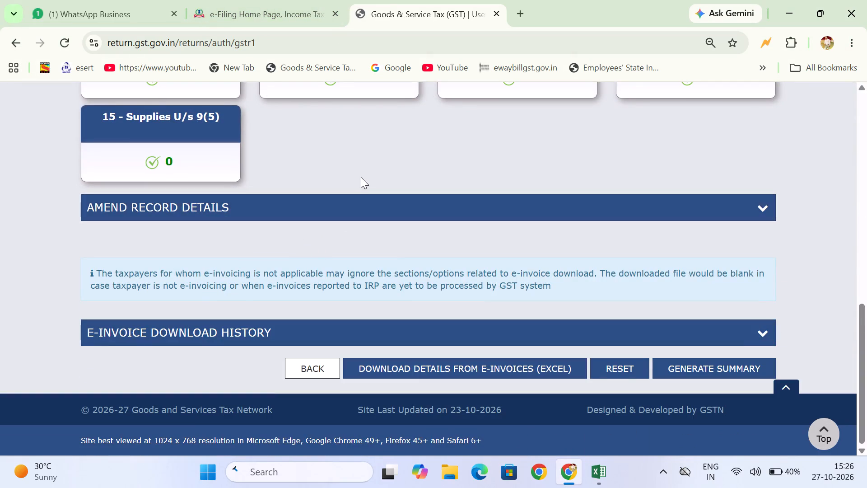
{"action": "left_click", "coordinate": [369, 197]}
{"action": "left_click", "coordinate": [369, 197]}
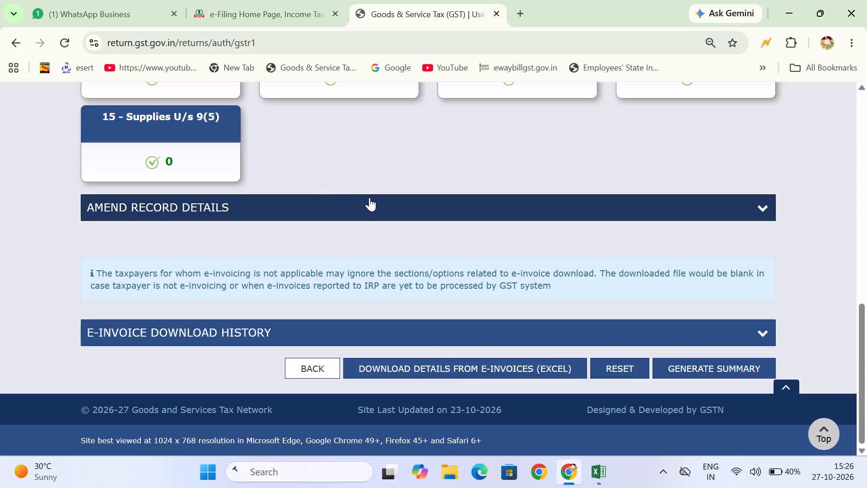
{"action": "scroll", "coordinate": [319, 186], "scroll_direction": "up", "scroll_amount": 6}
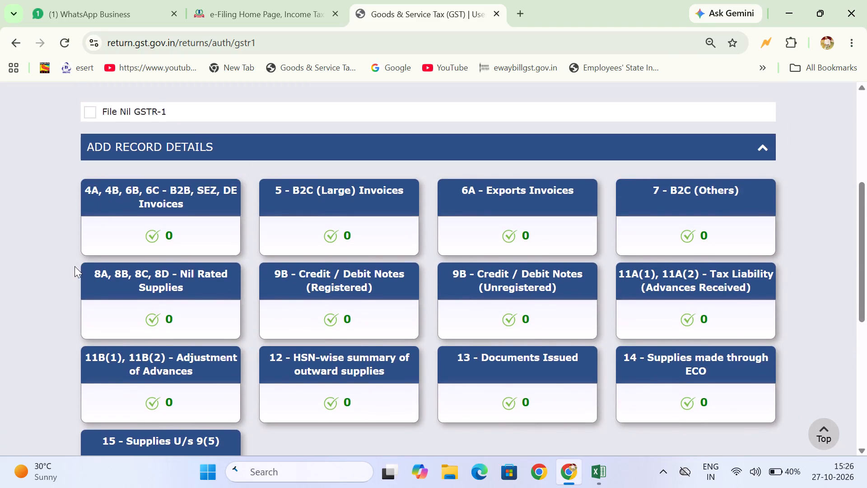
{"action": "scroll", "coordinate": [73, 273], "scroll_direction": "up", "scroll_amount": 2}
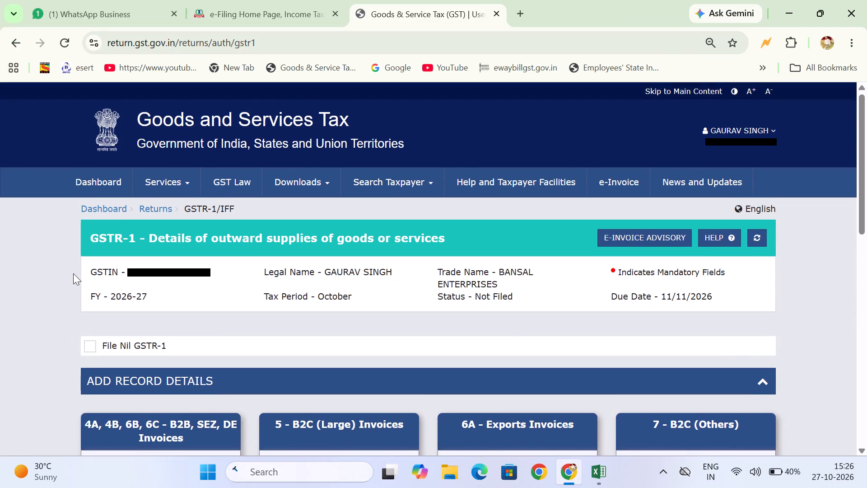
{"action": "scroll", "coordinate": [73, 273], "scroll_direction": "up", "scroll_amount": 1}
Return to the GST dashboard and review the ledger balance table.
{"action": "left_click", "coordinate": [93, 182]}
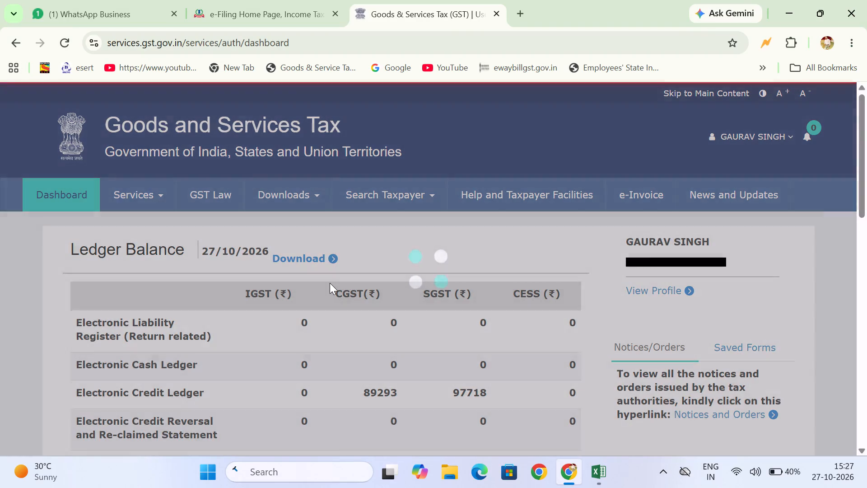
{"action": "scroll", "coordinate": [330, 283], "scroll_direction": "down", "scroll_amount": 4}
{"action": "scroll", "coordinate": [330, 283], "scroll_direction": "up", "scroll_amount": 2}
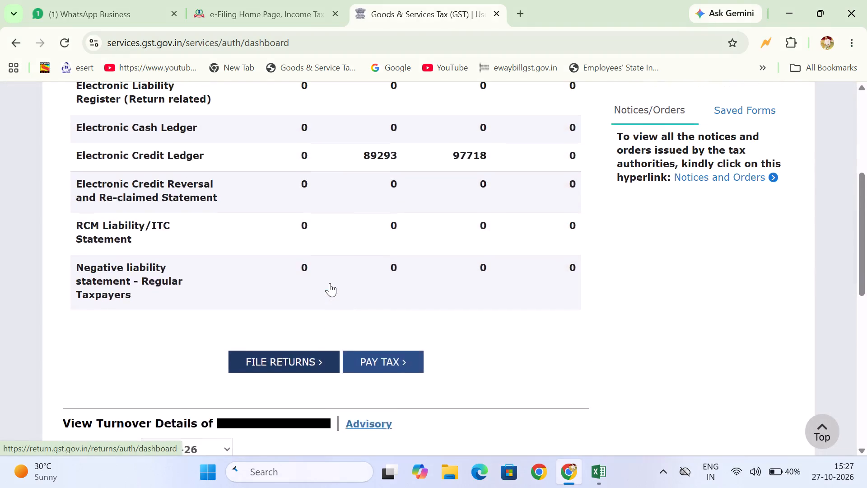
{"action": "scroll", "coordinate": [330, 283], "scroll_direction": "up", "scroll_amount": 4}
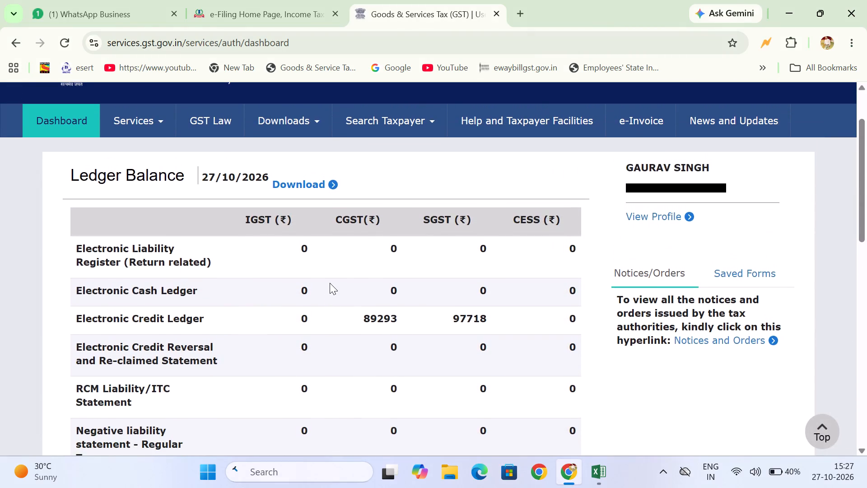
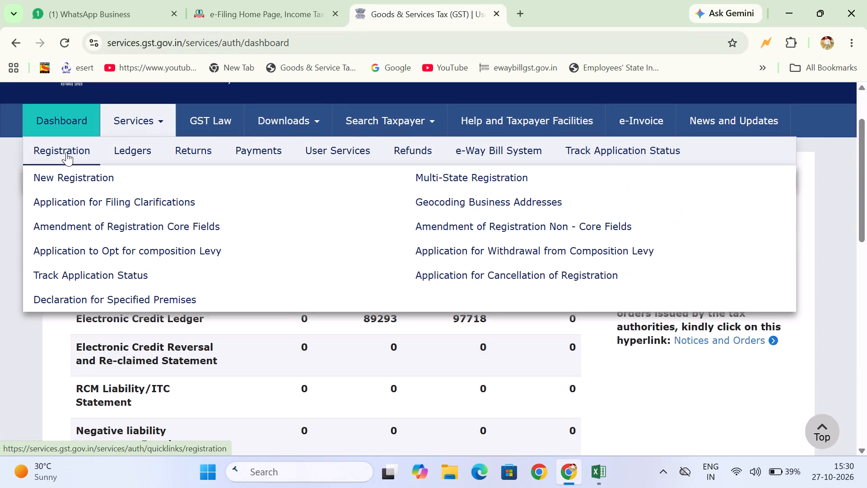
Open the Goods and Services section of the Amendment of Registration Non-Core Fields application.
{"action": "left_click", "coordinate": [489, 225]}
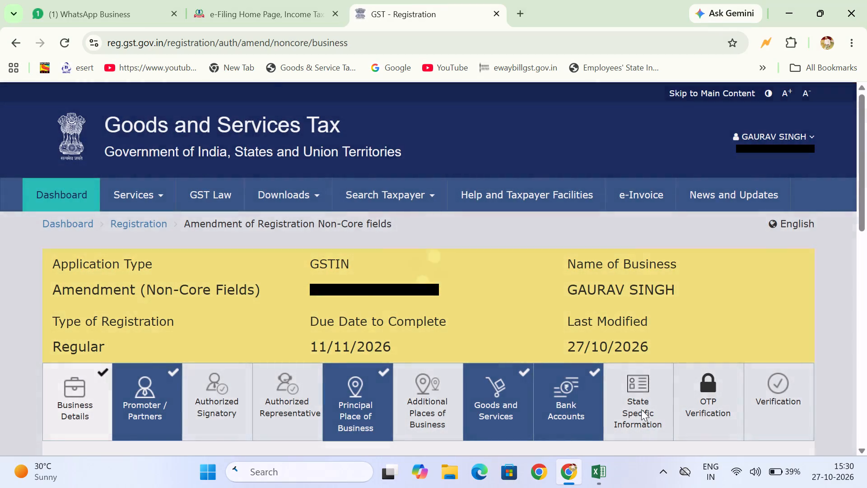
{"action": "scroll", "coordinate": [641, 409], "scroll_direction": "down", "scroll_amount": 4}
{"action": "left_click", "coordinate": [518, 232]}
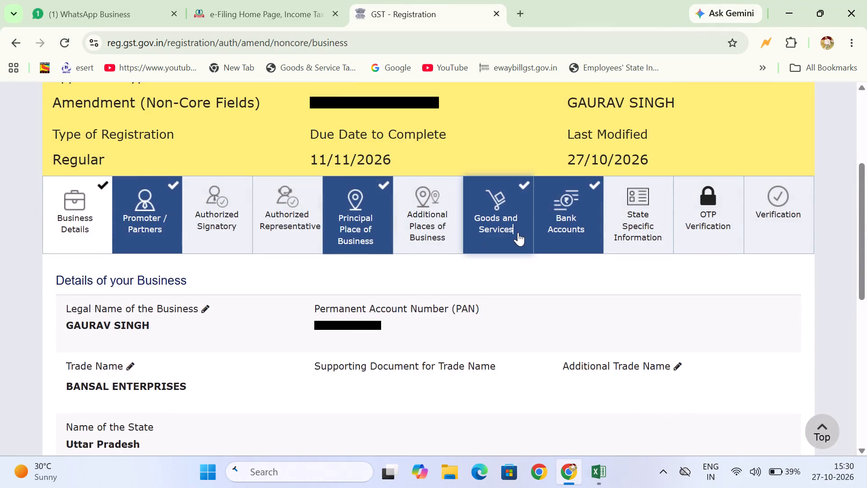
Examine the registered List of Goods, checking the HSN codes and descriptions of the business's top commodities.
{"action": "scroll", "coordinate": [518, 232], "scroll_direction": "down", "scroll_amount": 7}
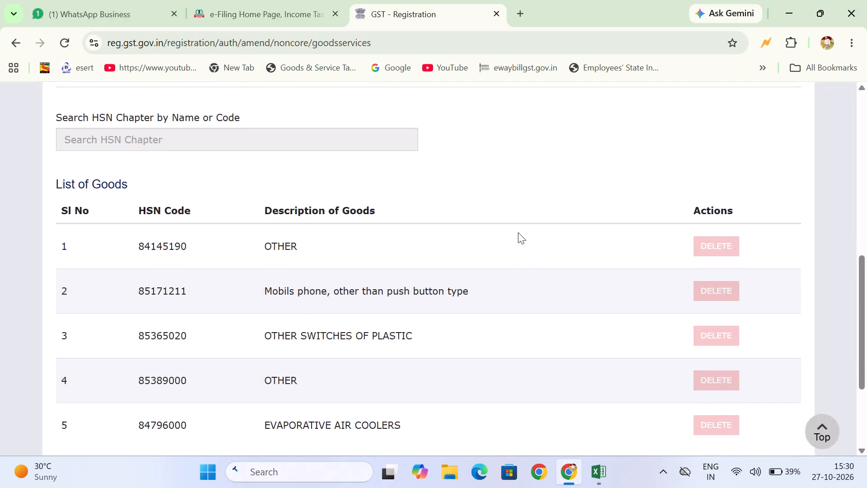
{"action": "scroll", "coordinate": [518, 232], "scroll_direction": "down", "scroll_amount": 2}
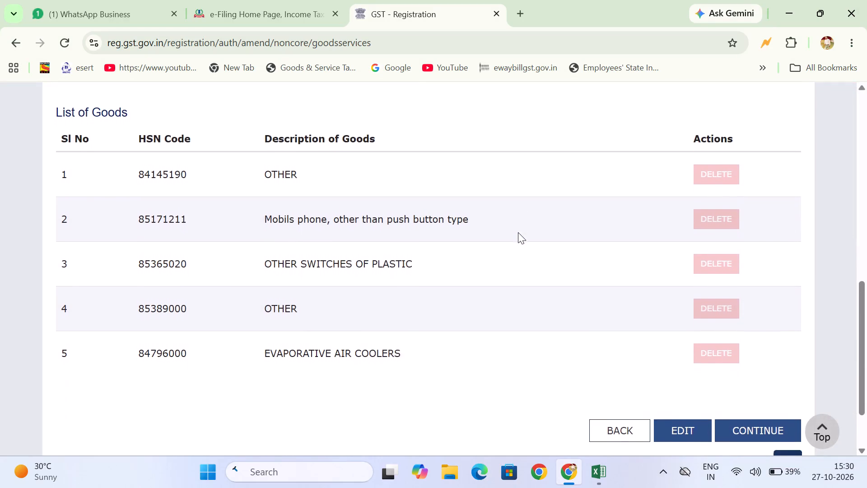
{"action": "scroll", "coordinate": [518, 232], "scroll_direction": "down", "scroll_amount": 1}
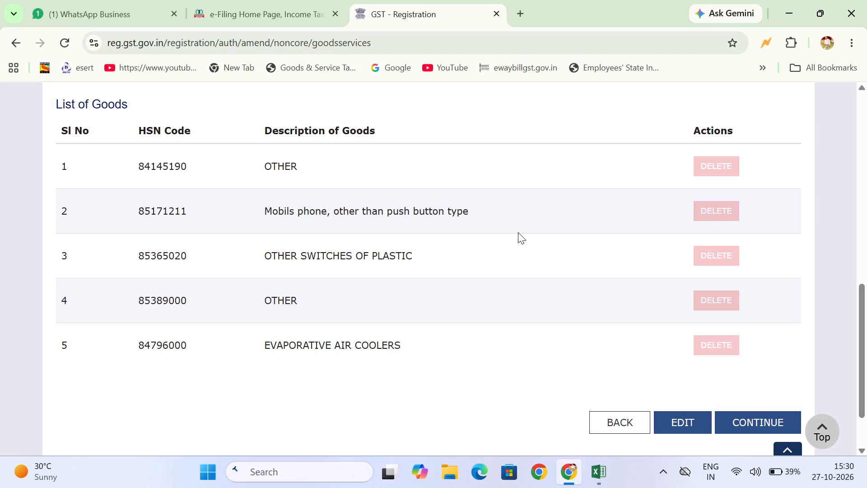
{"action": "scroll", "coordinate": [460, 230], "scroll_direction": "up", "scroll_amount": 2}
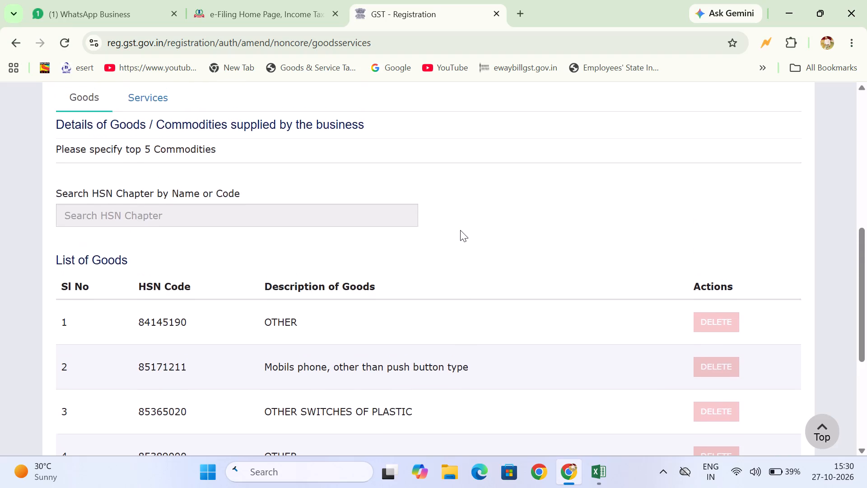
{"action": "scroll", "coordinate": [460, 230], "scroll_direction": "up", "scroll_amount": 7}
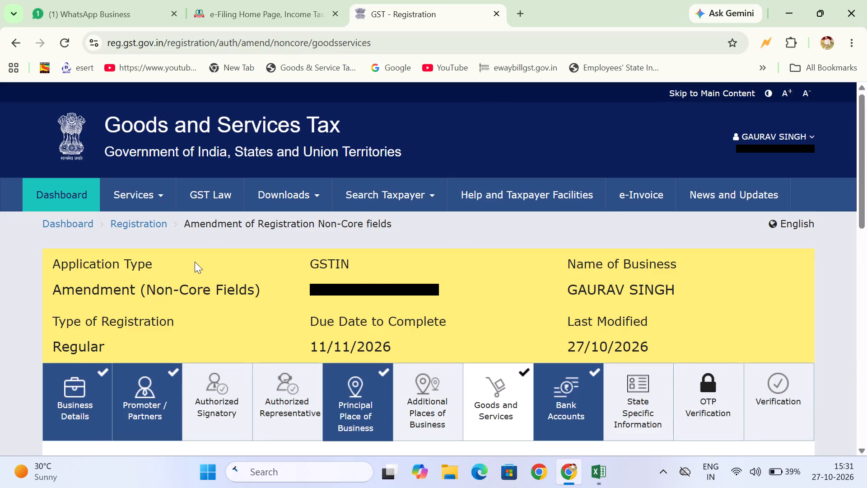
{"action": "scroll", "coordinate": [195, 262], "scroll_direction": "down", "scroll_amount": 5}
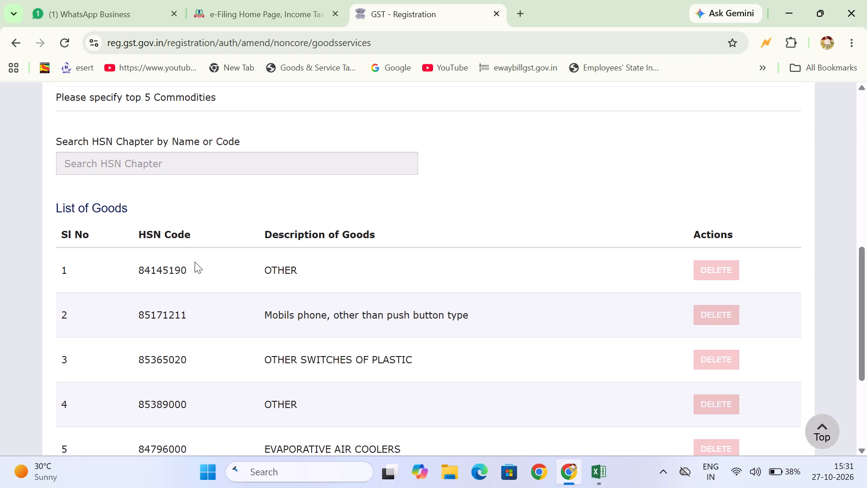
{"action": "scroll", "coordinate": [425, 350], "scroll_direction": "down", "scroll_amount": 2}
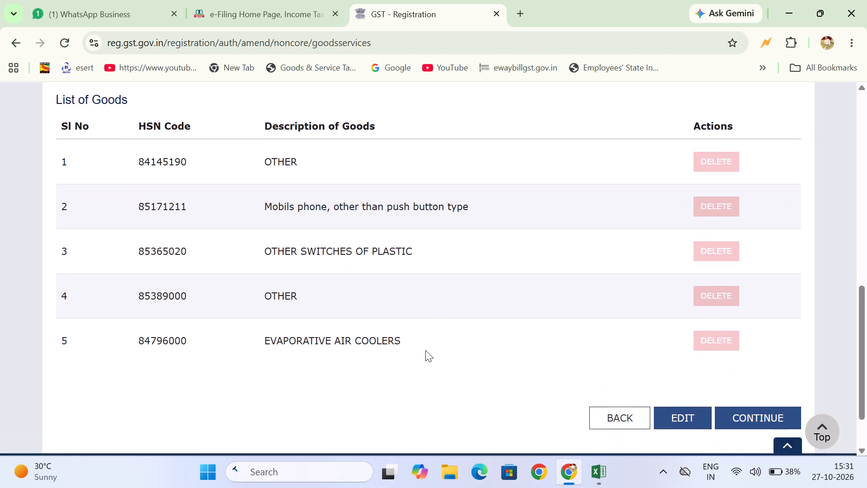
{"action": "scroll", "coordinate": [425, 350], "scroll_direction": "down", "scroll_amount": 2}
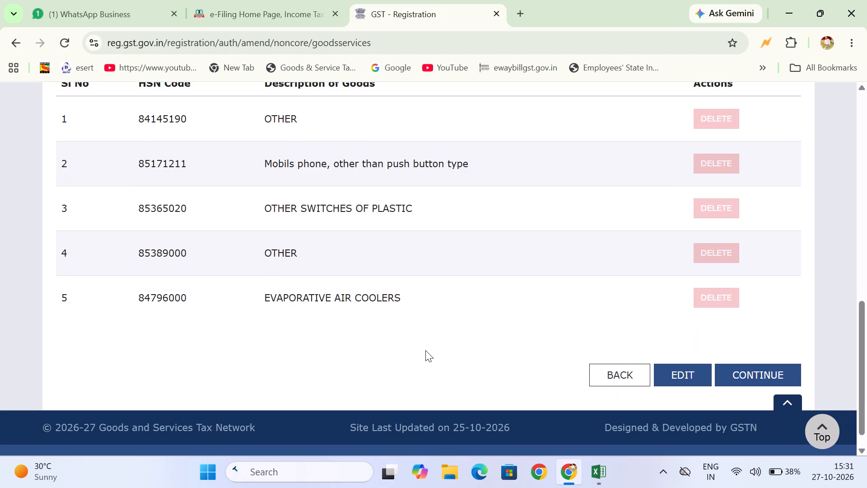
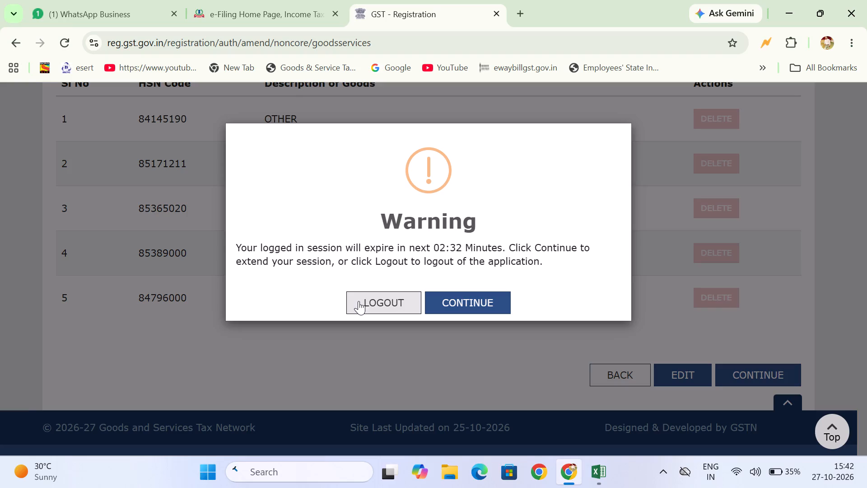
Extend the logged-in GST portal session instead of logging out.
{"action": "left_click", "coordinate": [477, 298]}
Review the Goods and Services section again, checking the List of Goods with HSN codes and the amendment application's summary details.
{"action": "scroll", "coordinate": [477, 298], "scroll_direction": "up", "scroll_amount": 5}
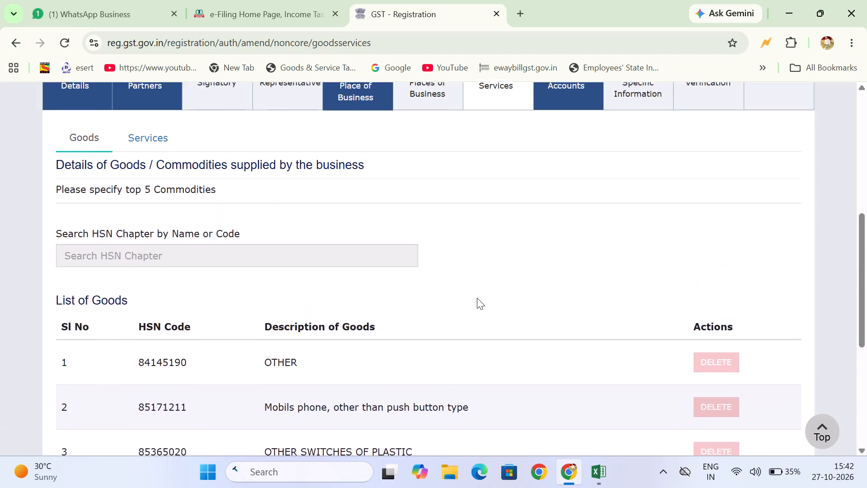
{"action": "scroll", "coordinate": [477, 298], "scroll_direction": "down", "scroll_amount": 1}
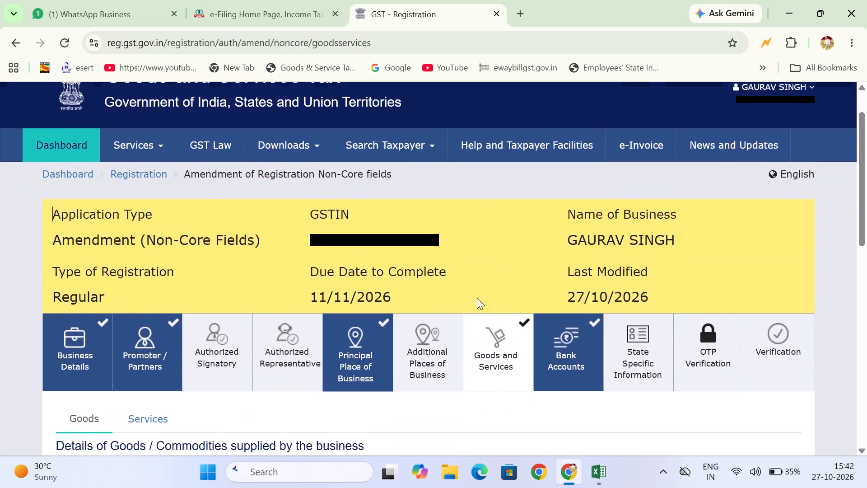
{"action": "scroll", "coordinate": [477, 298], "scroll_direction": "down", "scroll_amount": 1}
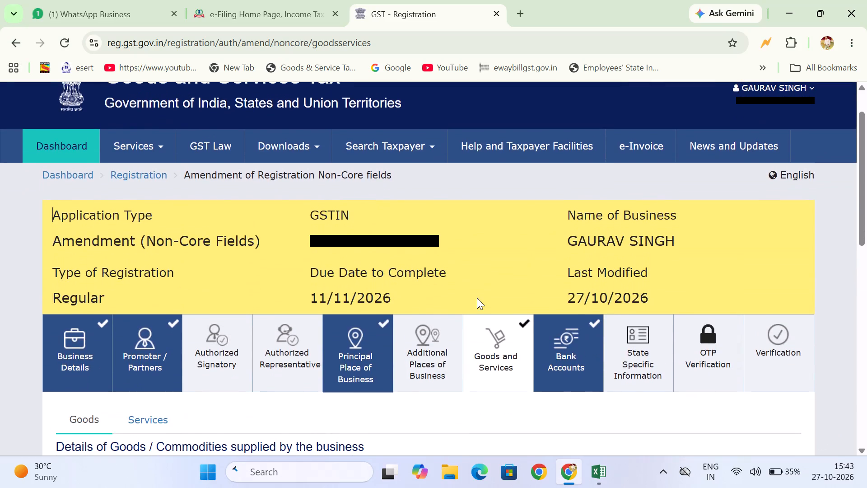
{"action": "scroll", "coordinate": [477, 298], "scroll_direction": "down", "scroll_amount": 6}
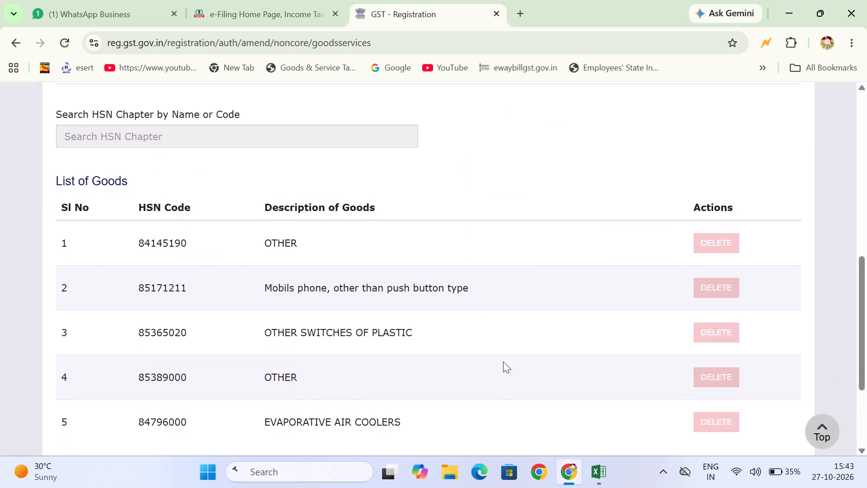
{"action": "scroll", "coordinate": [503, 361], "scroll_direction": "up", "scroll_amount": 5}
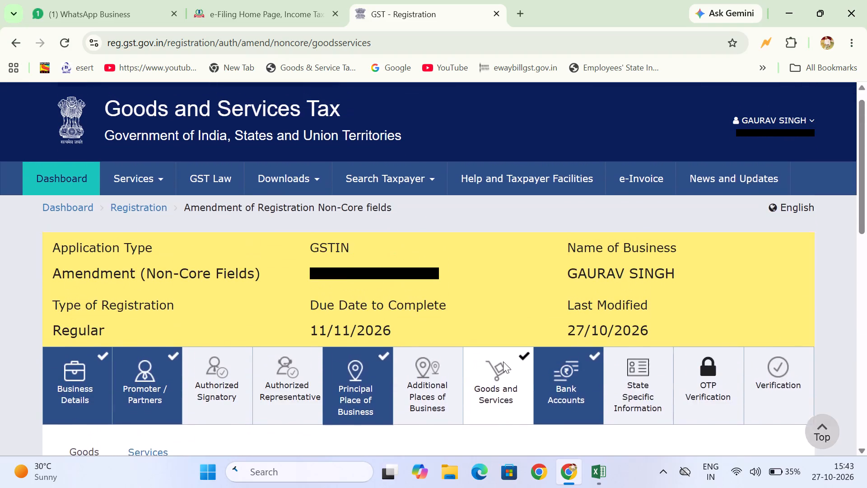
{"action": "scroll", "coordinate": [503, 361], "scroll_direction": "up", "scroll_amount": 1}
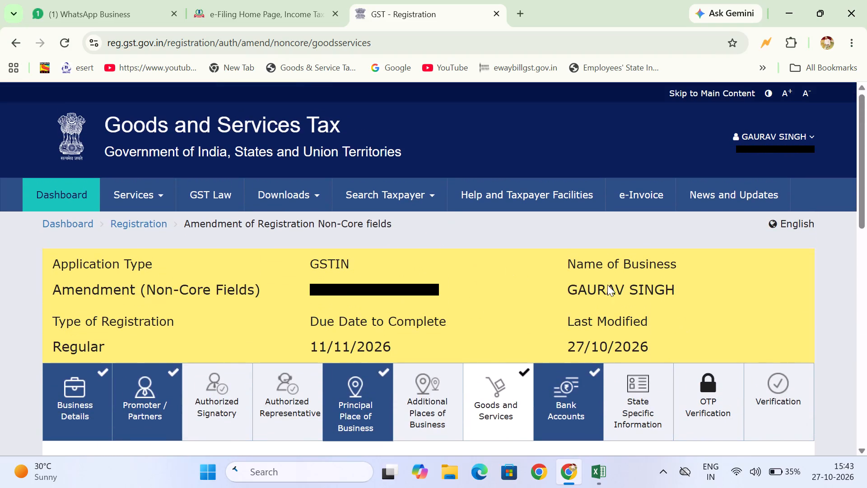
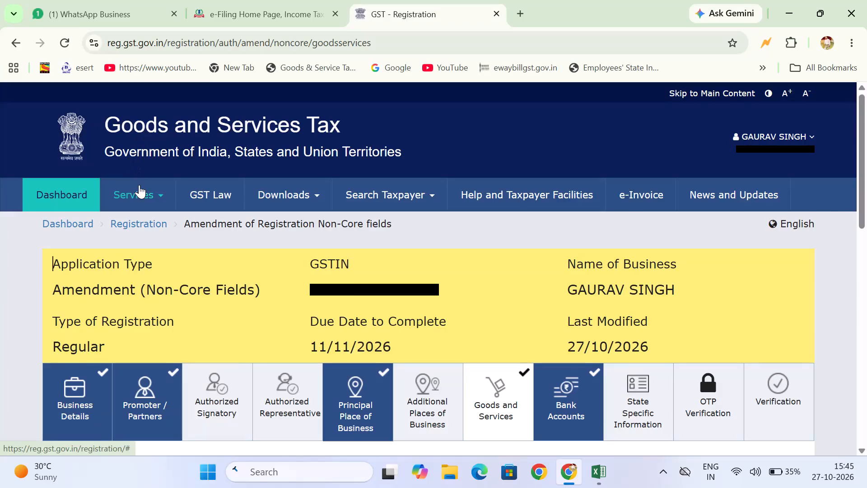
Return to the GST dashboard and open the File Returns page.
{"action": "left_click", "coordinate": [70, 191]}
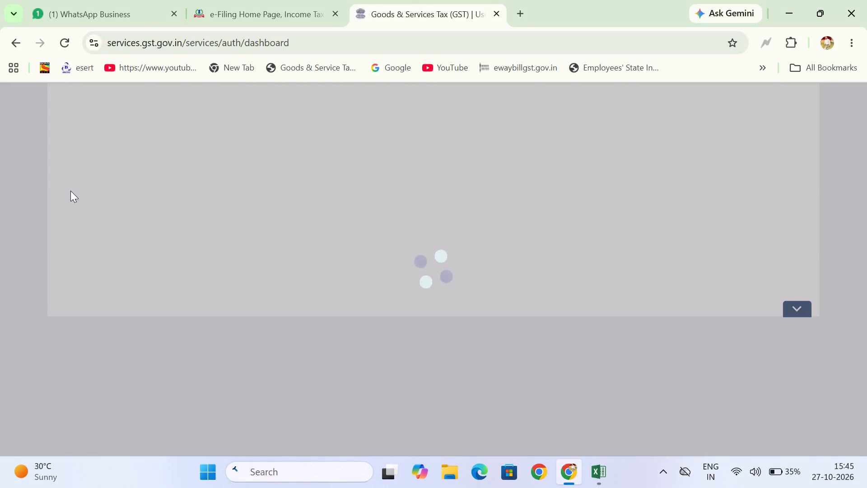
{"action": "scroll", "coordinate": [188, 295], "scroll_direction": "down", "scroll_amount": 3}
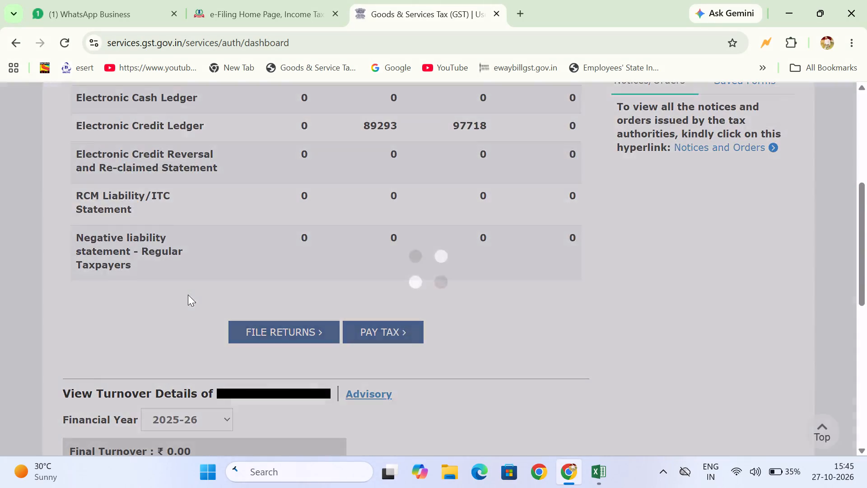
{"action": "left_click", "coordinate": [277, 336]}
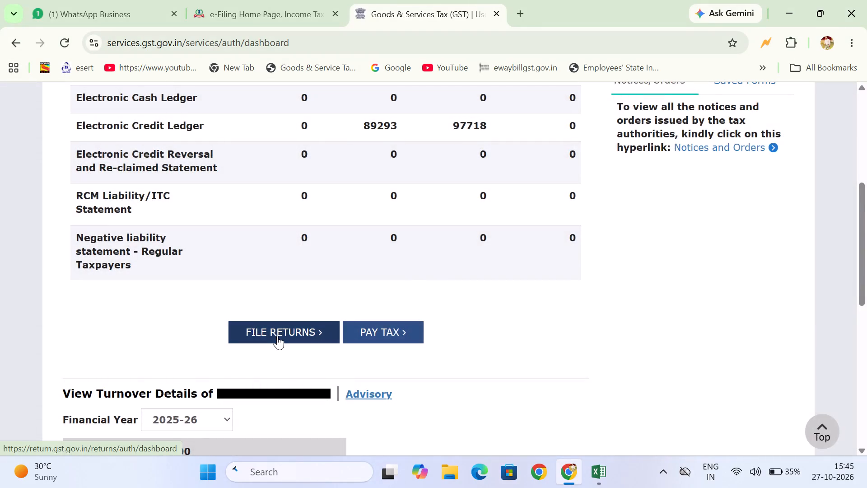
{"action": "left_click", "coordinate": [277, 336]}
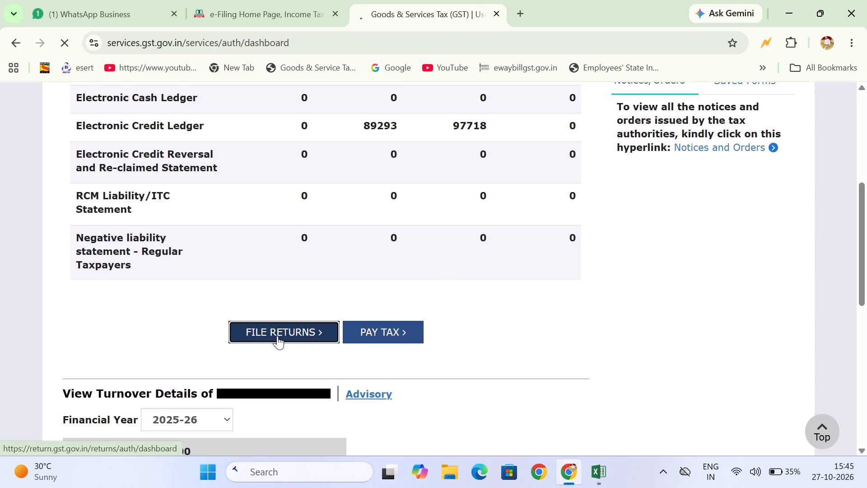
Search the returns for financial year 2026-27, Quarter 3, October, and open GSTR-1 for online preparation.
{"action": "scroll", "coordinate": [277, 336], "scroll_direction": "down", "scroll_amount": 1}
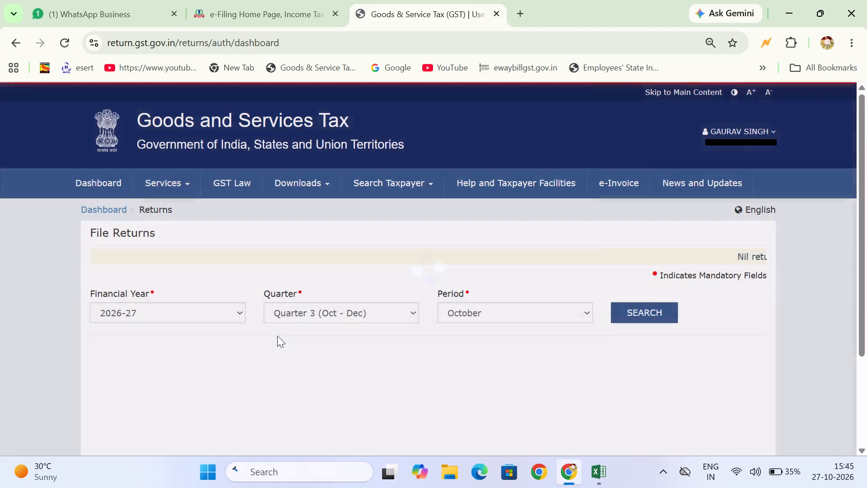
{"action": "scroll", "coordinate": [277, 336], "scroll_direction": "down", "scroll_amount": 1}
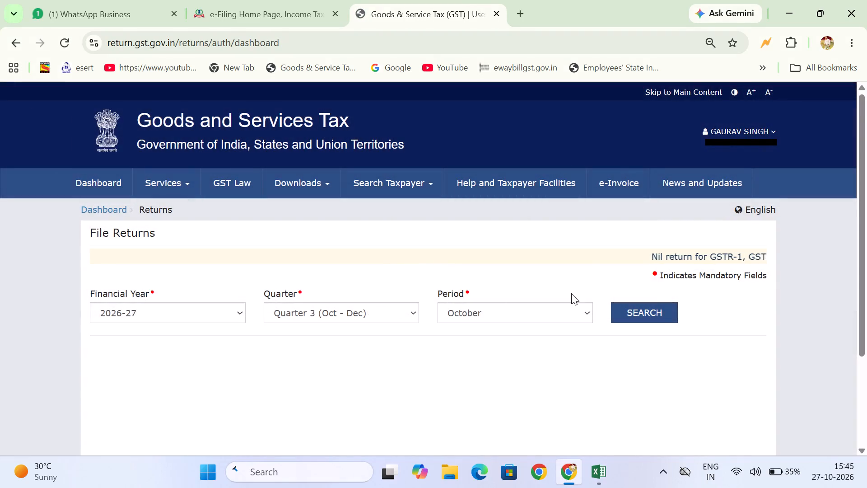
{"action": "left_click", "coordinate": [629, 311]}
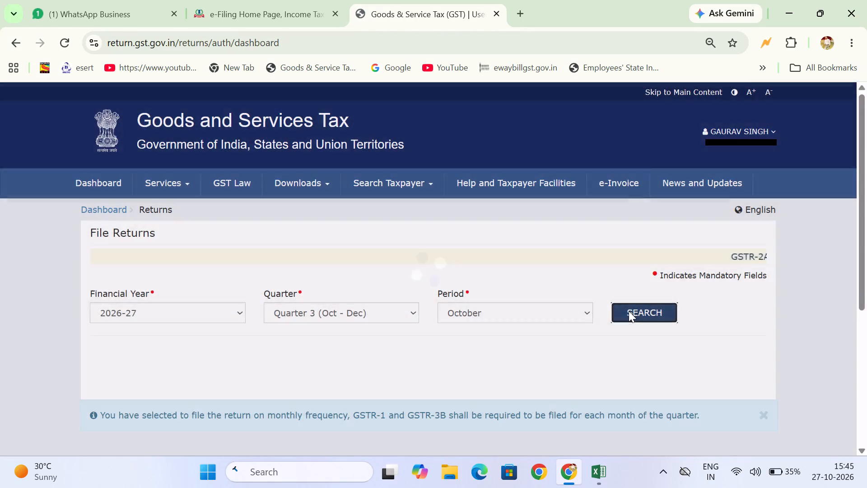
{"action": "left_click", "coordinate": [629, 311]}
{"action": "scroll", "coordinate": [319, 317], "scroll_direction": "down", "scroll_amount": 2}
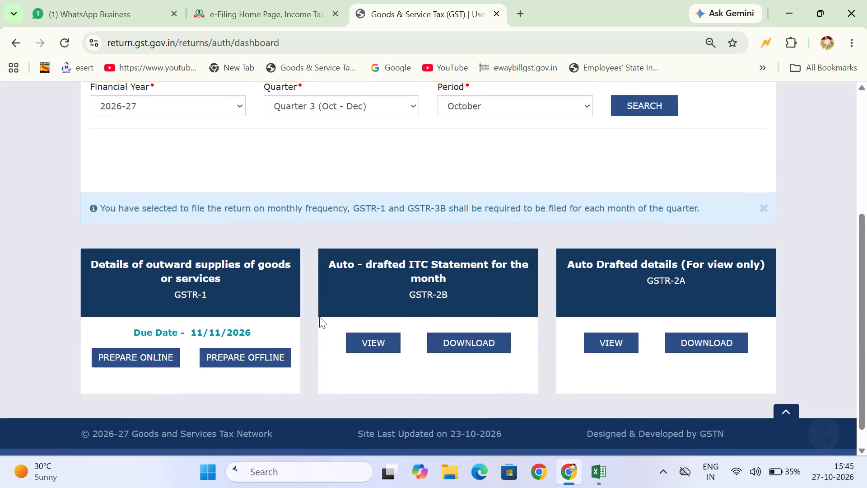
{"action": "scroll", "coordinate": [319, 317], "scroll_direction": "down", "scroll_amount": 1}
{"action": "left_click", "coordinate": [144, 328]}
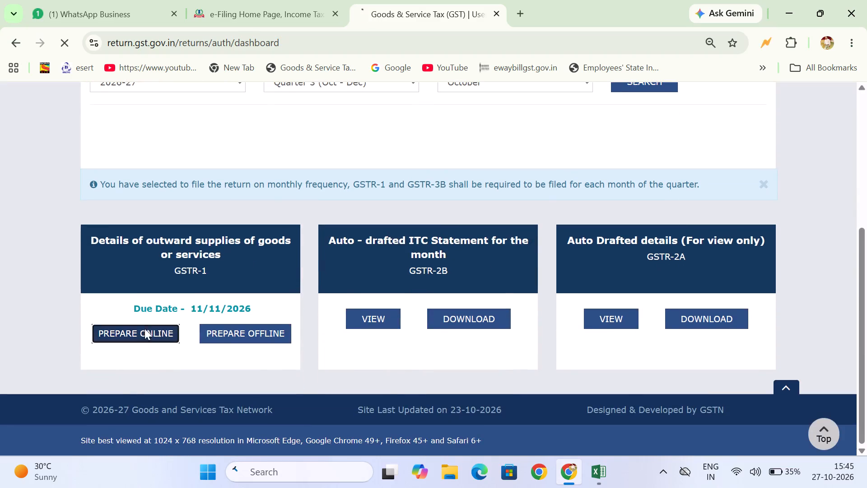
Start a new record under 4A, 4B, 6B, 6C - B2B, SEZ, DE Invoices, ready for entry in the Recipient GSTIN/UIN field.
{"action": "scroll", "coordinate": [144, 328], "scroll_direction": "down", "scroll_amount": 1}
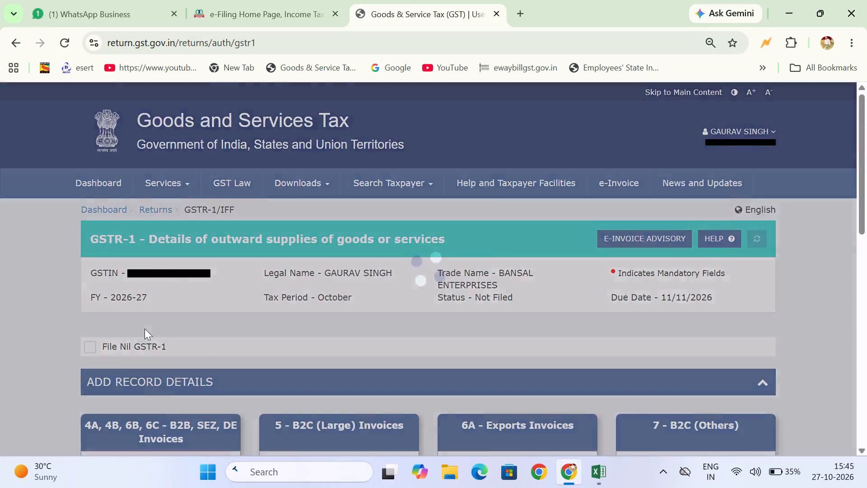
{"action": "scroll", "coordinate": [144, 328], "scroll_direction": "down", "scroll_amount": 2}
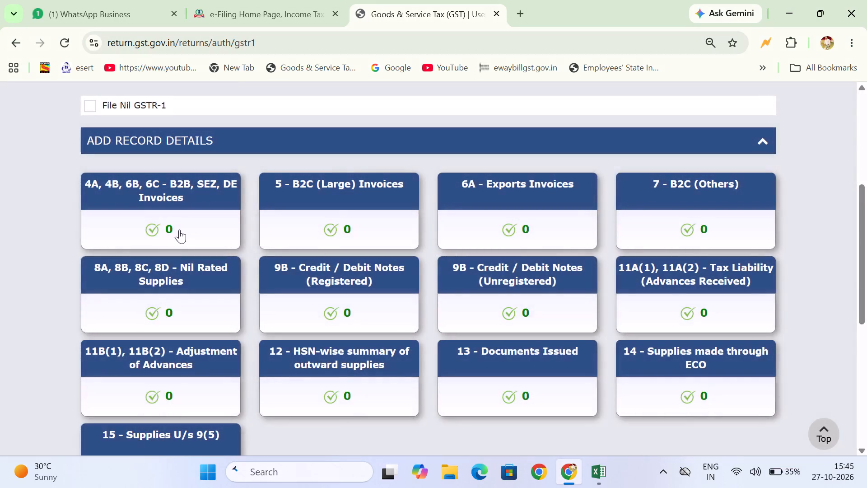
{"action": "left_click", "coordinate": [179, 230]}
{"action": "scroll", "coordinate": [284, 375], "scroll_direction": "down", "scroll_amount": 2}
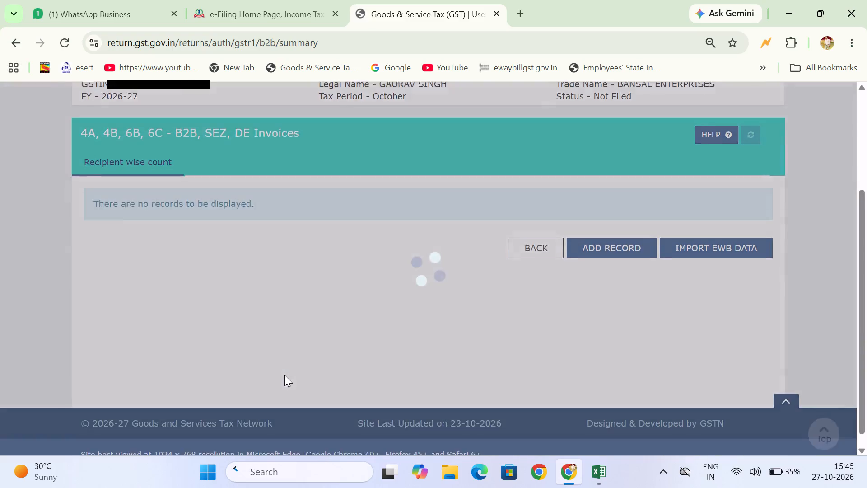
{"action": "left_click", "coordinate": [571, 246]}
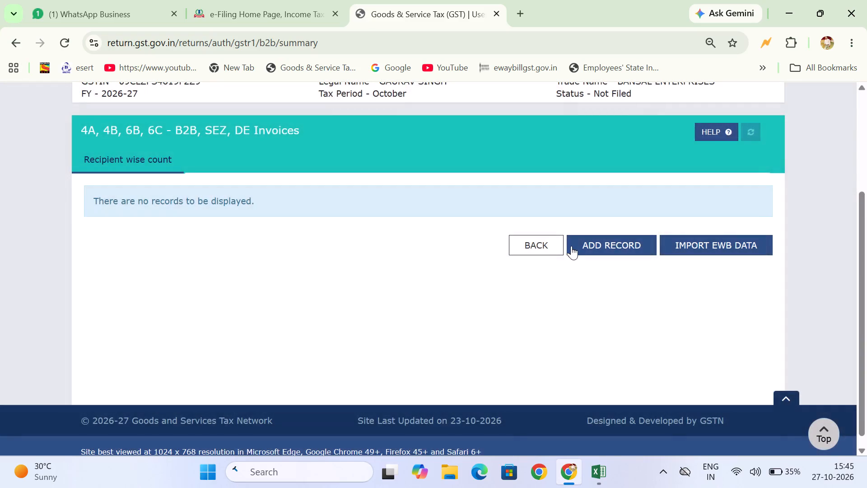
{"action": "left_click", "coordinate": [571, 246]}
{"action": "scroll", "coordinate": [338, 332], "scroll_direction": "down", "scroll_amount": 3}
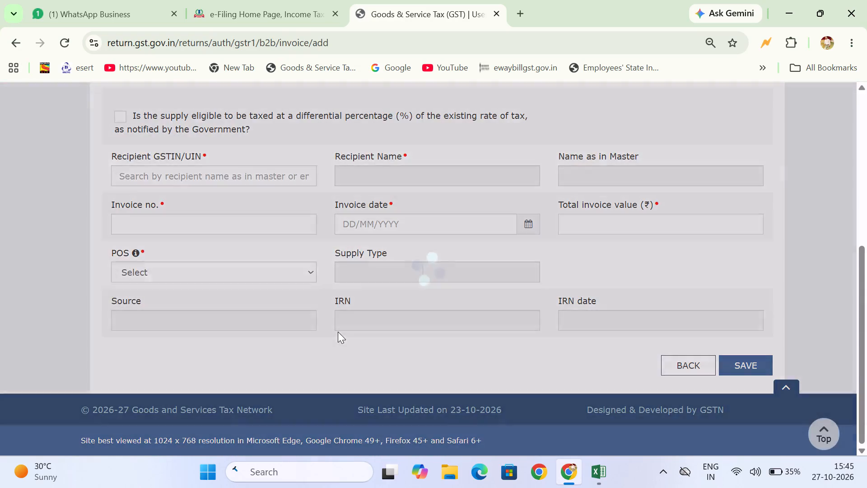
{"action": "left_click", "coordinate": [175, 175]}
{"action": "left_click", "coordinate": [175, 175]}
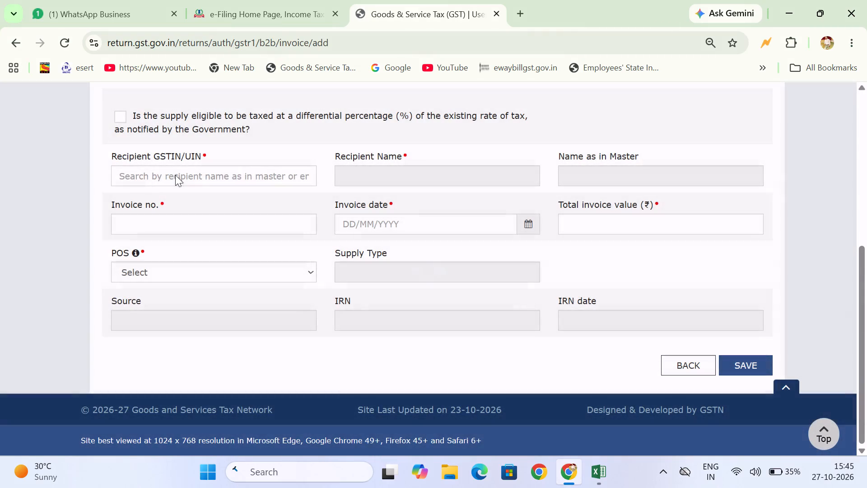
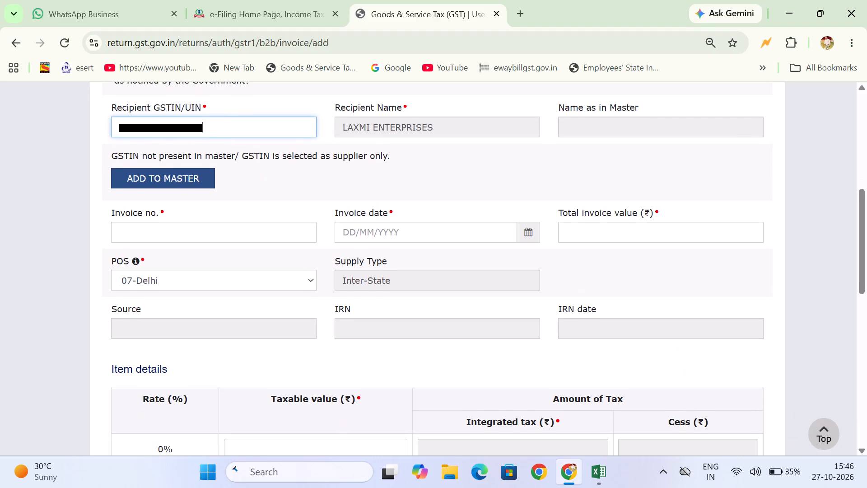
Enter invoice number 03 and invoice date 26/10/2026 for the LAXMI ENTERPRISES B2B record.
{"action": "left_click", "coordinate": [158, 235]}
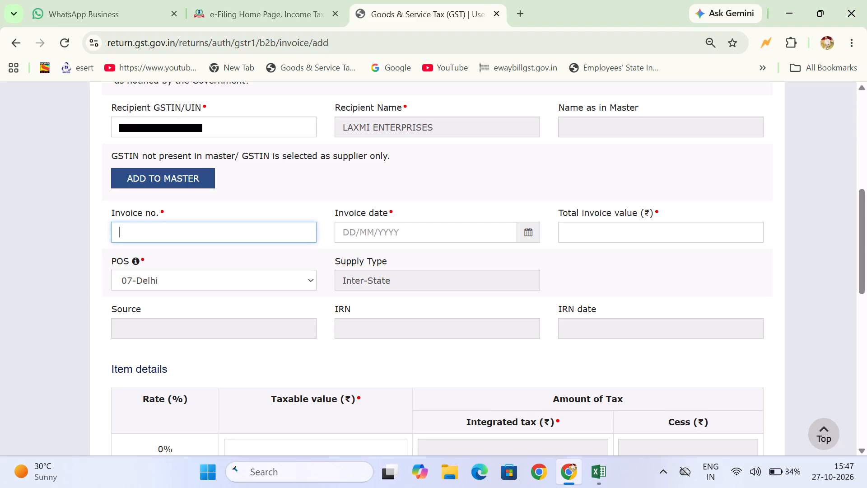
{"action": "key", "text": "0"}
{"action": "key", "text": "3"}
{"action": "left_click", "coordinate": [380, 226]}
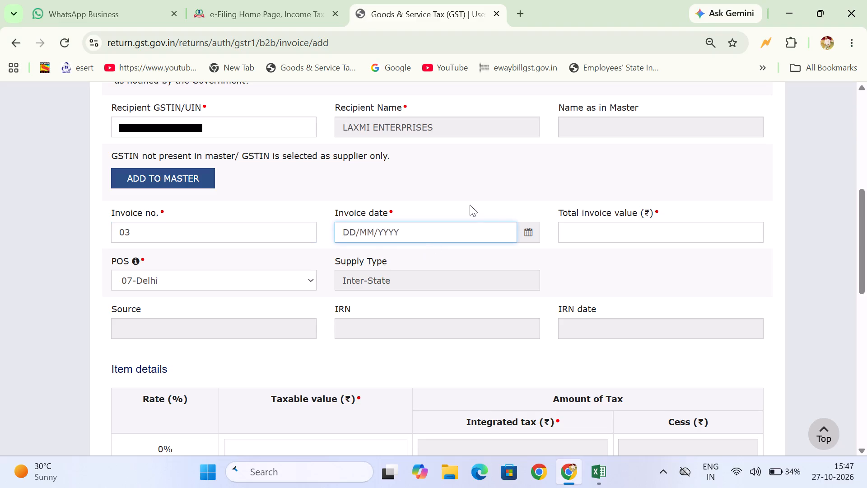
{"action": "left_click", "coordinate": [428, 233]}
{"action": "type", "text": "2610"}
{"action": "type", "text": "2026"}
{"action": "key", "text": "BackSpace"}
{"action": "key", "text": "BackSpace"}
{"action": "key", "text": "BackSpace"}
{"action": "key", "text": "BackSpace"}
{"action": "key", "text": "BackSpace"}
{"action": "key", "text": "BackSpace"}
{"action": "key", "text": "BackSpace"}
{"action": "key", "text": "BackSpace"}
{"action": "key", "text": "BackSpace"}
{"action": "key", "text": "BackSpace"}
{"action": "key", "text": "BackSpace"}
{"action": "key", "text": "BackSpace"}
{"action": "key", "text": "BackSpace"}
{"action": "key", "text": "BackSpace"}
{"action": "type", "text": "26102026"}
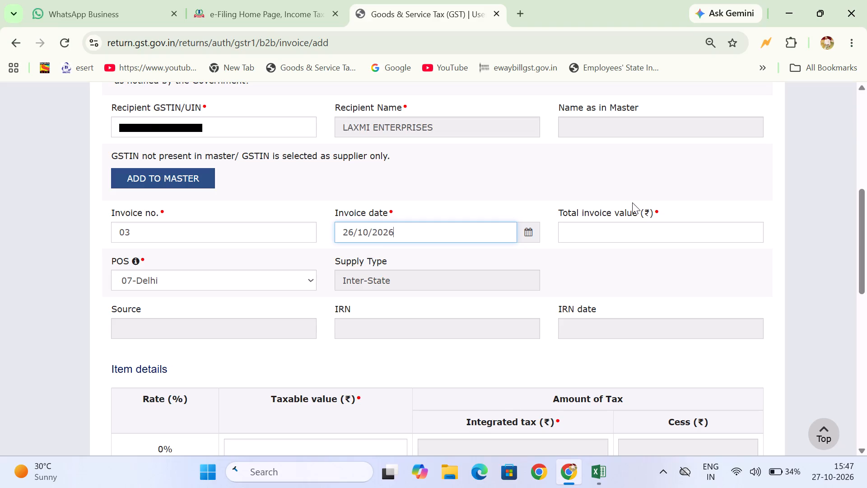
Set the total invoice value of invoice 03 to ₹177748.
{"action": "left_click", "coordinate": [632, 223]}
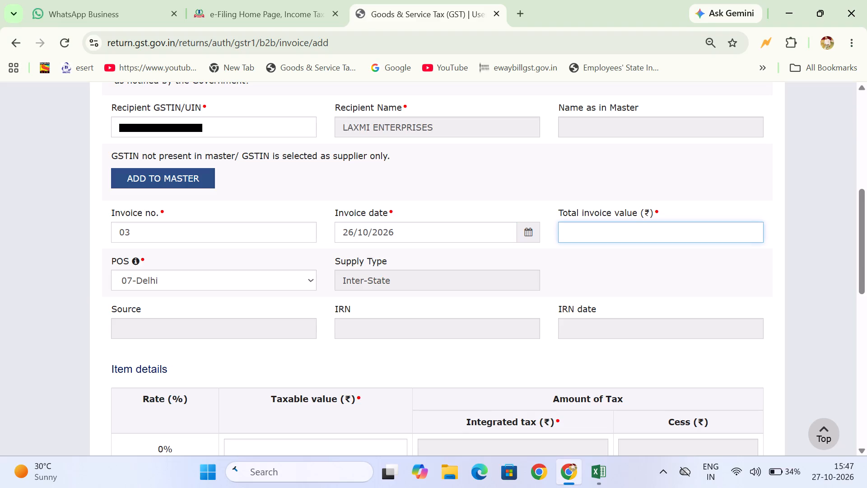
{"action": "scroll", "coordinate": [627, 229], "scroll_direction": "down", "scroll_amount": 2}
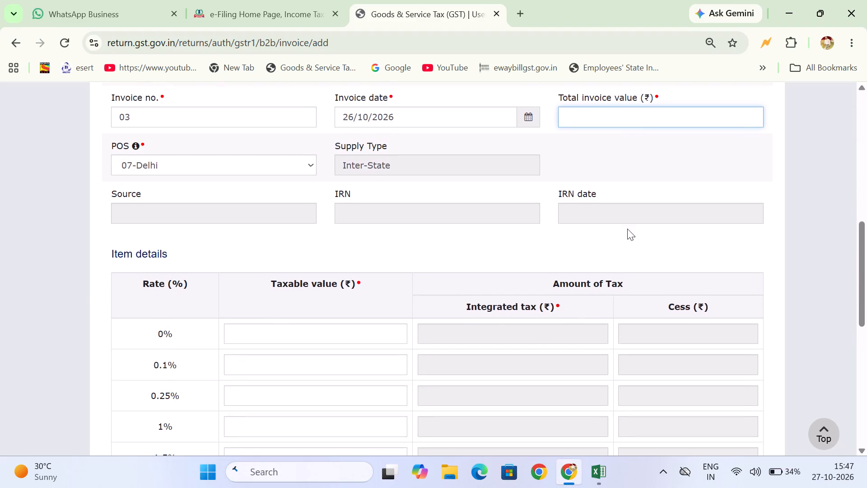
{"action": "left_click", "coordinate": [636, 119]}
{"action": "key", "text": "1"}
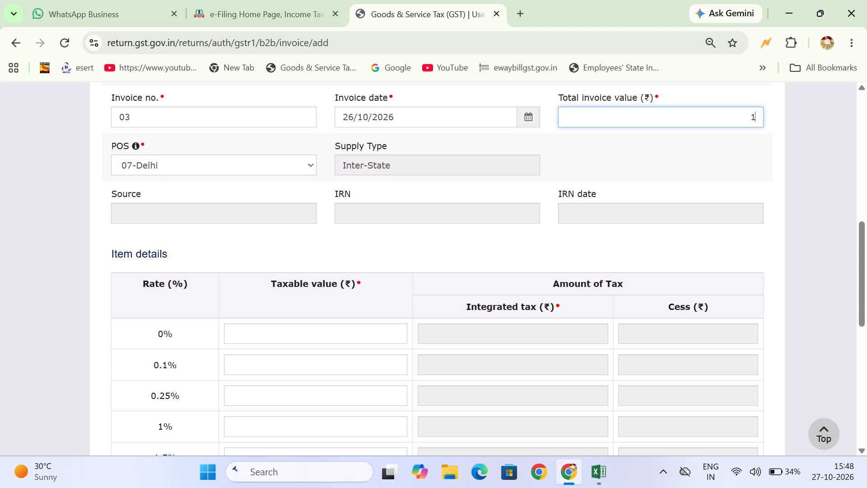
{"action": "type", "text": "777"}
{"action": "type", "text": "48"}
Enter a taxable value of ₹150634 at the 18% rate in the item details and save the invoice.
{"action": "scroll", "coordinate": [269, 294], "scroll_direction": "down", "scroll_amount": 3}
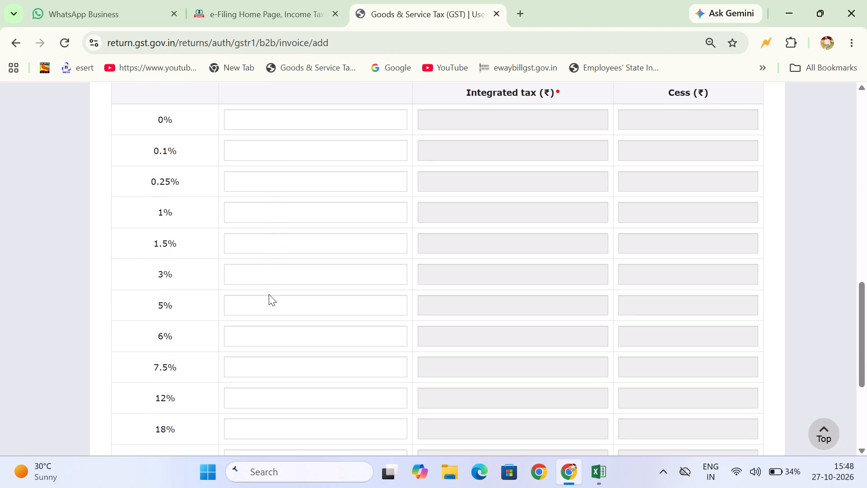
{"action": "scroll", "coordinate": [269, 294], "scroll_direction": "down", "scroll_amount": 2}
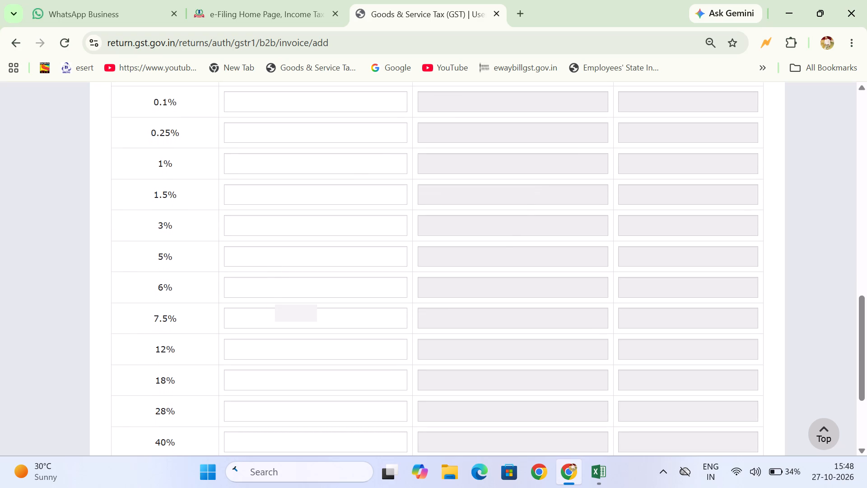
{"action": "left_click", "coordinate": [268, 382]}
{"action": "scroll", "coordinate": [268, 382], "scroll_direction": "down", "scroll_amount": 2}
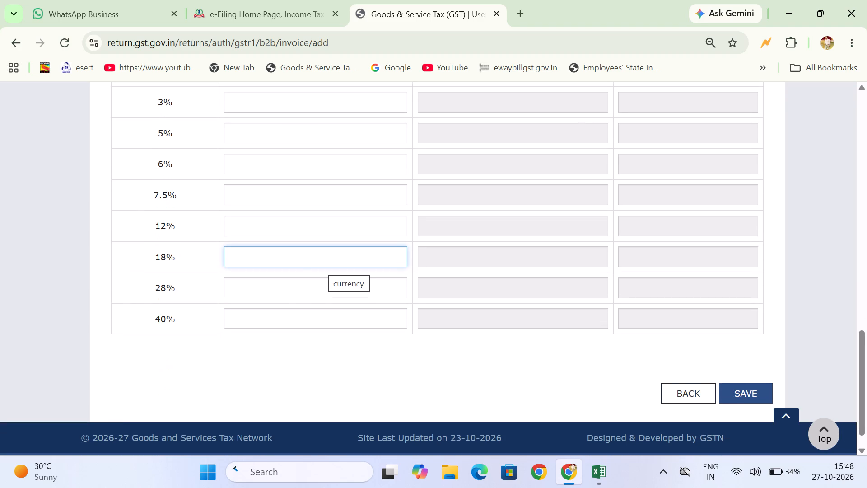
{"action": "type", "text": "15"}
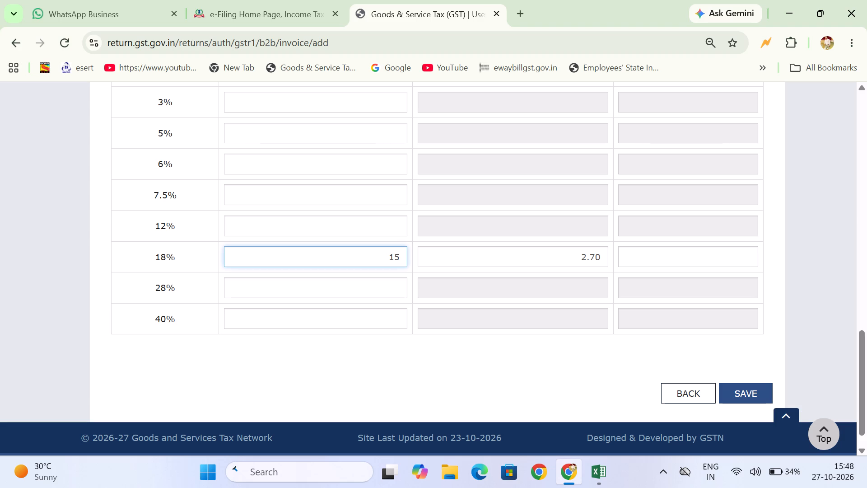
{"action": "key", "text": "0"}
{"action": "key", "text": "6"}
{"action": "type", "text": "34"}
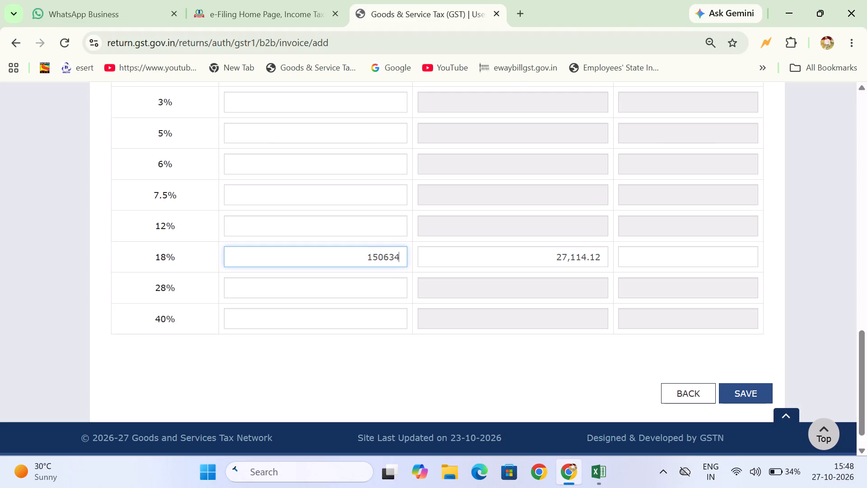
{"action": "left_click", "coordinate": [729, 391]}
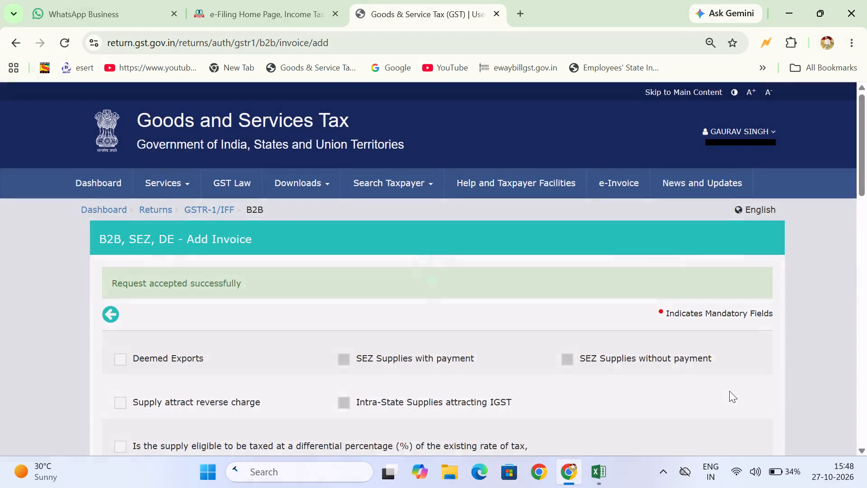
Start the next invoice for LAXMI ENTERPRISES with invoice number 02 and invoice date 26/10/2026.
{"action": "scroll", "coordinate": [373, 376], "scroll_direction": "down", "scroll_amount": 4}
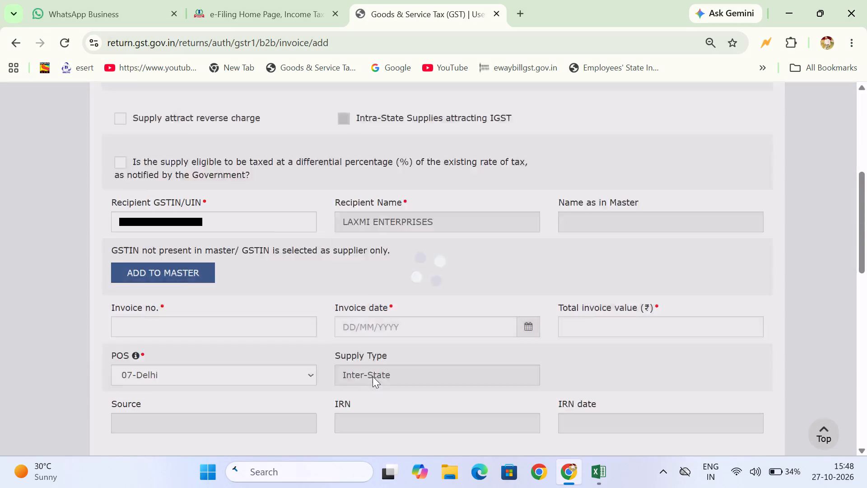
{"action": "scroll", "coordinate": [373, 376], "scroll_direction": "down", "scroll_amount": 1}
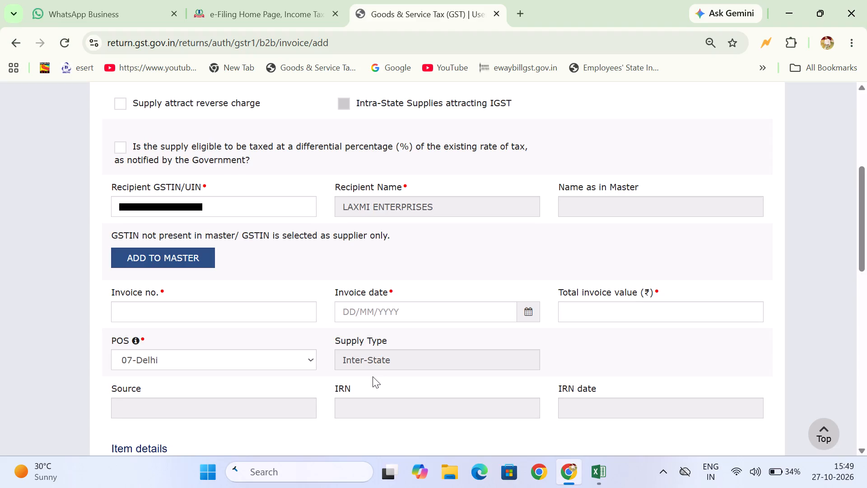
{"action": "left_click", "coordinate": [174, 310]}
{"action": "key", "text": "0"}
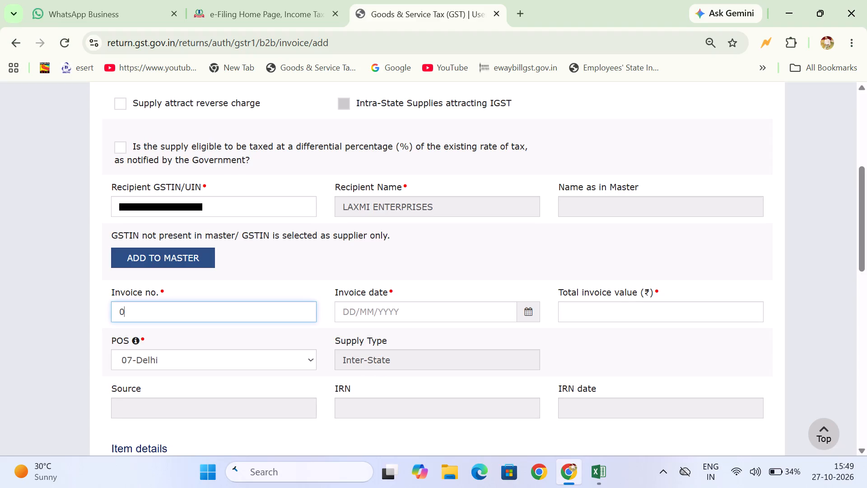
{"action": "key", "text": "2"}
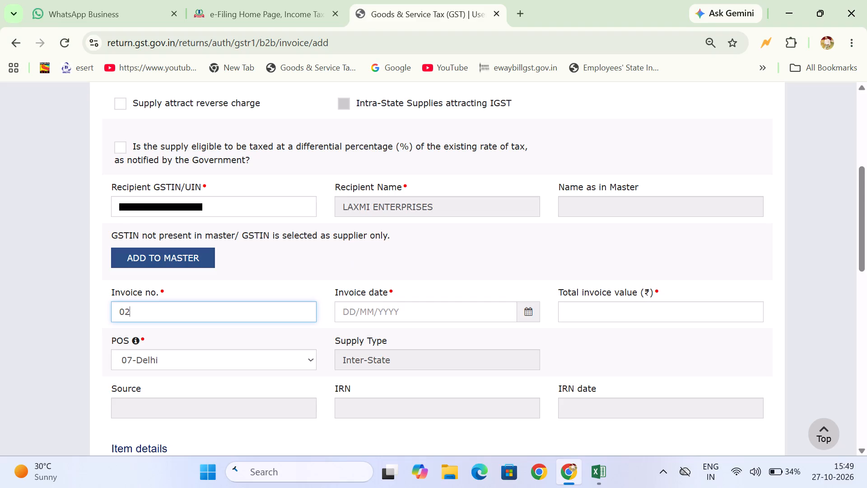
{"action": "left_click", "coordinate": [387, 315]}
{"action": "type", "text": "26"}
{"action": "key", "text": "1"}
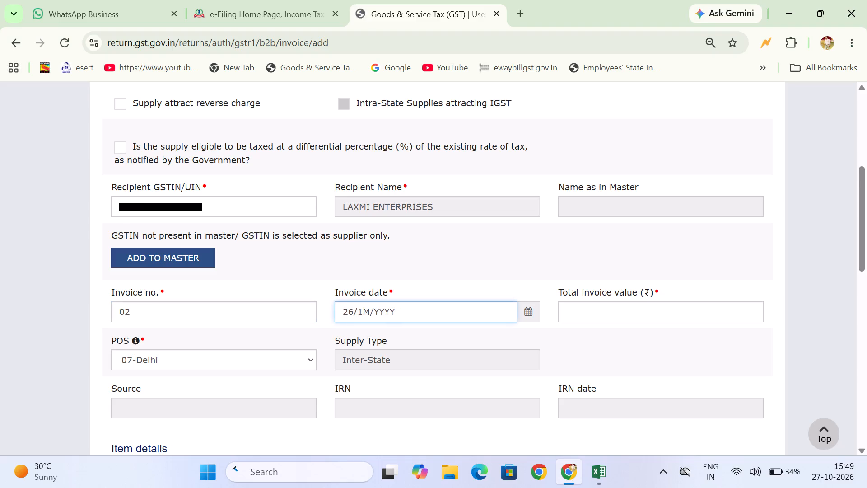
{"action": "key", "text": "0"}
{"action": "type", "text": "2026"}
Set the total invoice value of invoice 02 to ₹639560.
{"action": "left_click", "coordinate": [644, 312]}
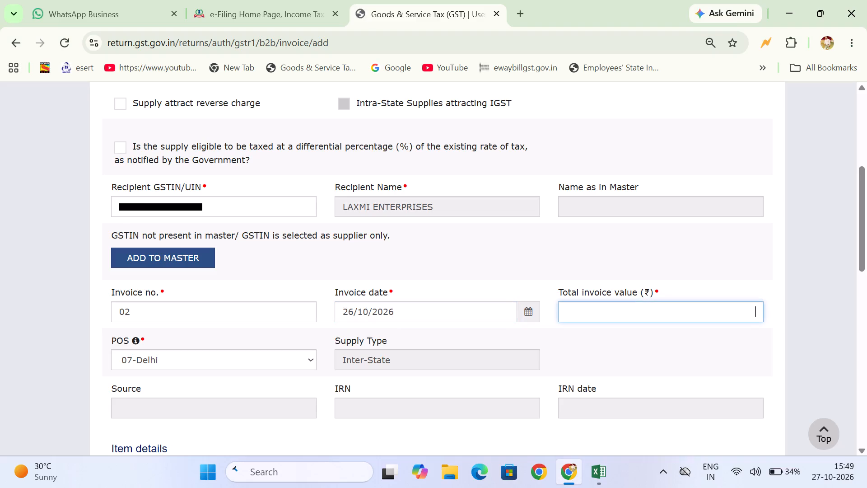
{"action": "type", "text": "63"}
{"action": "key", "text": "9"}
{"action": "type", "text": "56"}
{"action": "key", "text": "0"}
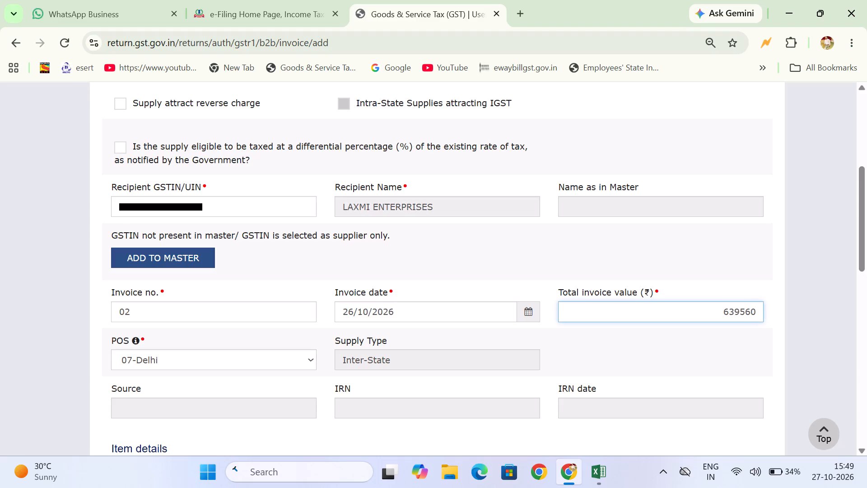
Enter a taxable value of ₹542000 at the 18% rate for invoice 02 and save the invoice.
{"action": "scroll", "coordinate": [644, 312], "scroll_direction": "down", "scroll_amount": 2}
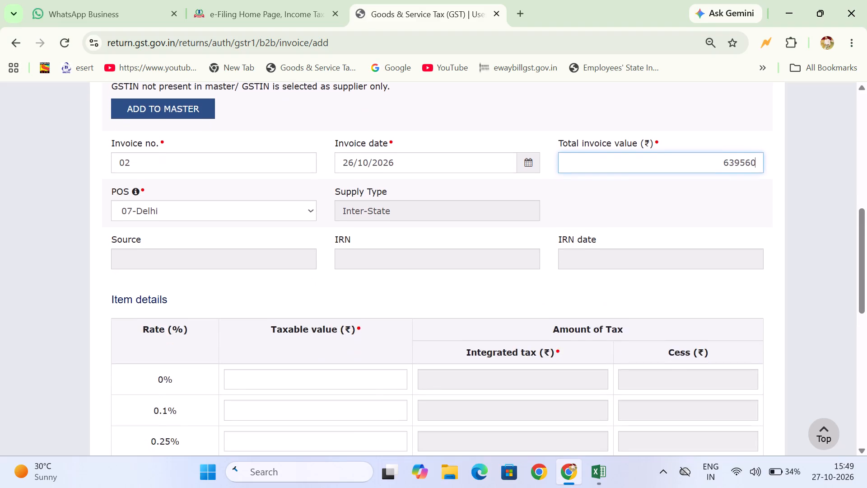
{"action": "scroll", "coordinate": [644, 302], "scroll_direction": "down", "scroll_amount": 3}
{"action": "scroll", "coordinate": [316, 359], "scroll_direction": "down", "scroll_amount": 3}
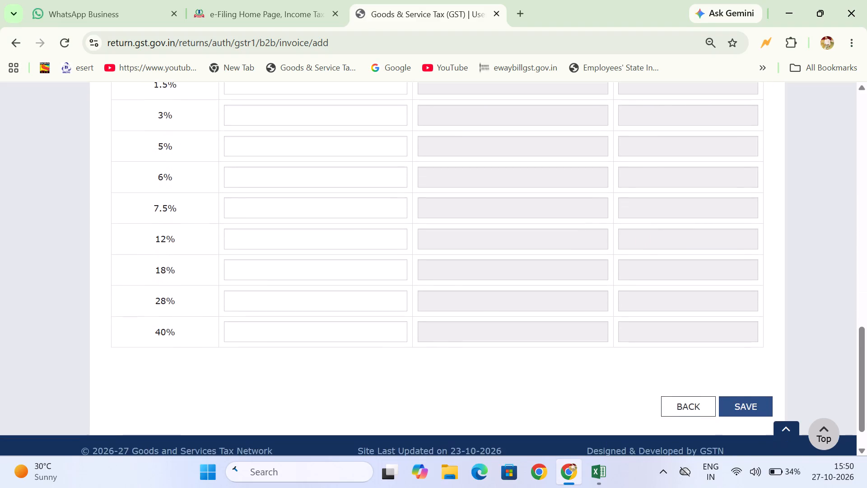
{"action": "scroll", "coordinate": [316, 359], "scroll_direction": "down", "scroll_amount": 1}
{"action": "left_click", "coordinate": [283, 268]}
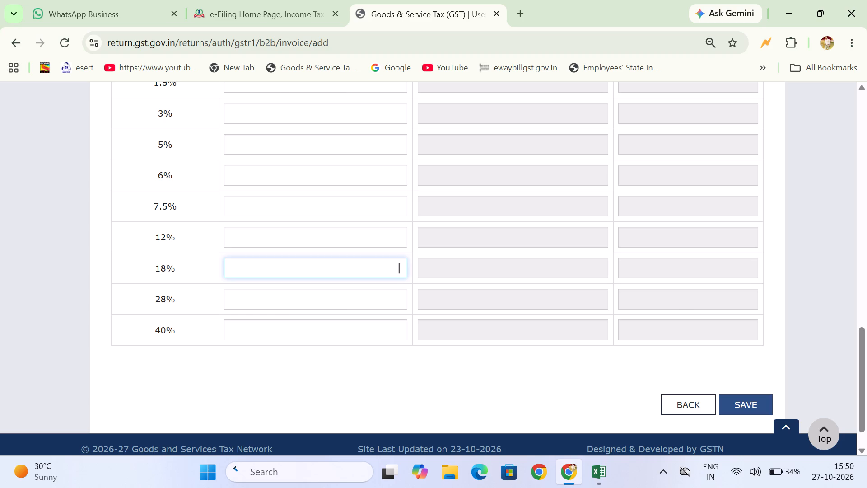
{"action": "key", "text": "5"}
{"action": "type", "text": "42"}
{"action": "type", "text": "000"}
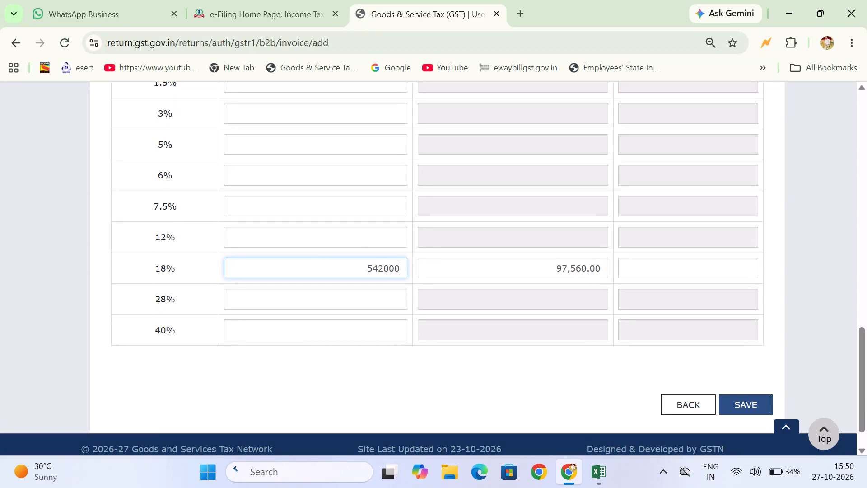
{"action": "left_click", "coordinate": [741, 404]}
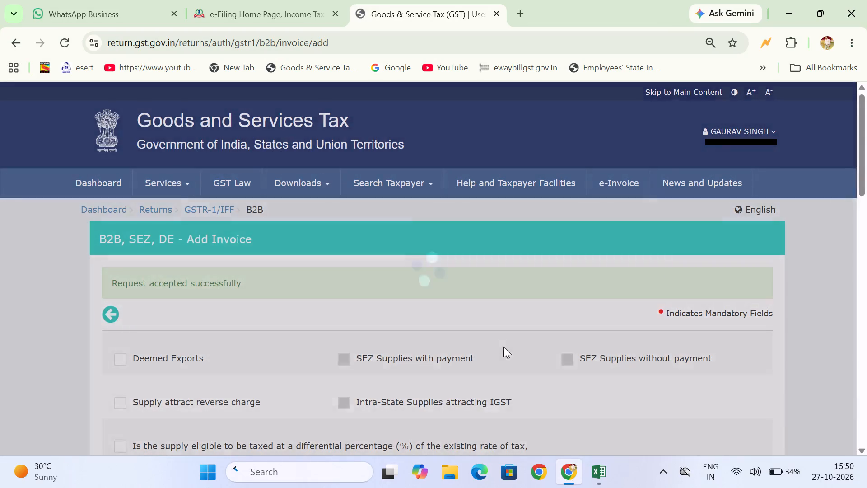
Start the next invoice for LAXMI ENTERPRISES with invoice number 01 and invoice date 27/10/2026.
{"action": "scroll", "coordinate": [503, 347], "scroll_direction": "down", "scroll_amount": 3}
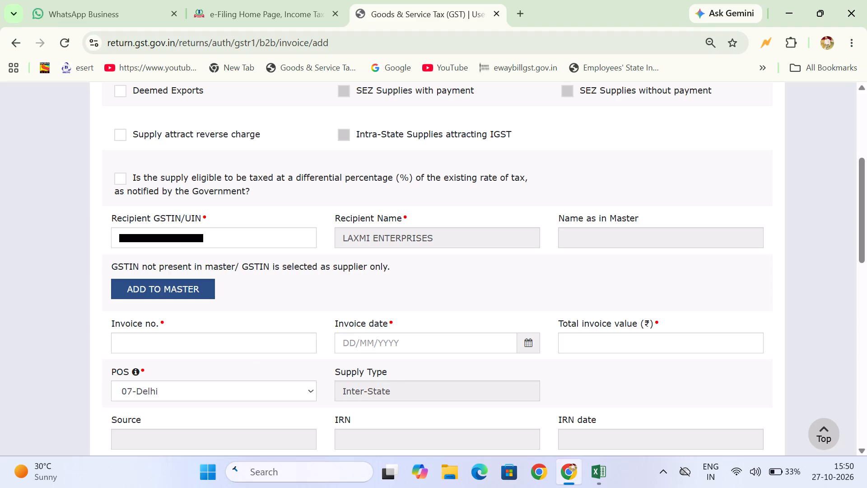
{"action": "left_click", "coordinate": [158, 345]}
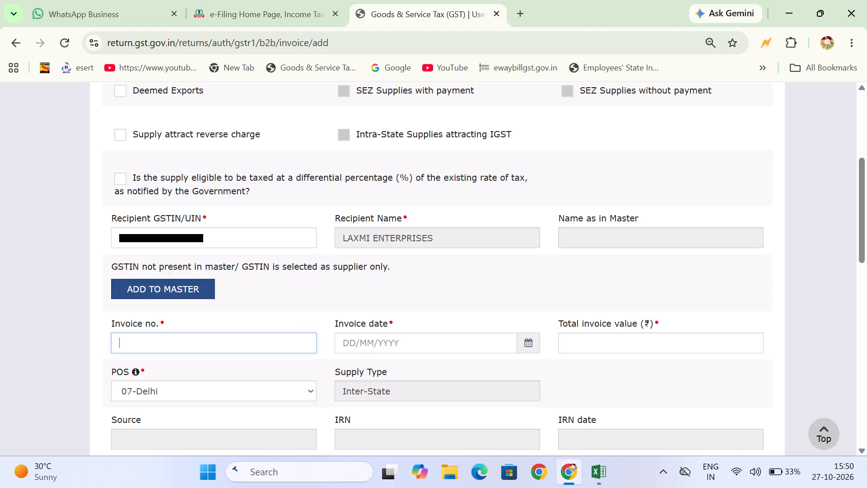
{"action": "key", "text": "0"}
{"action": "key", "text": "1"}
{"action": "left_click", "coordinate": [391, 343]}
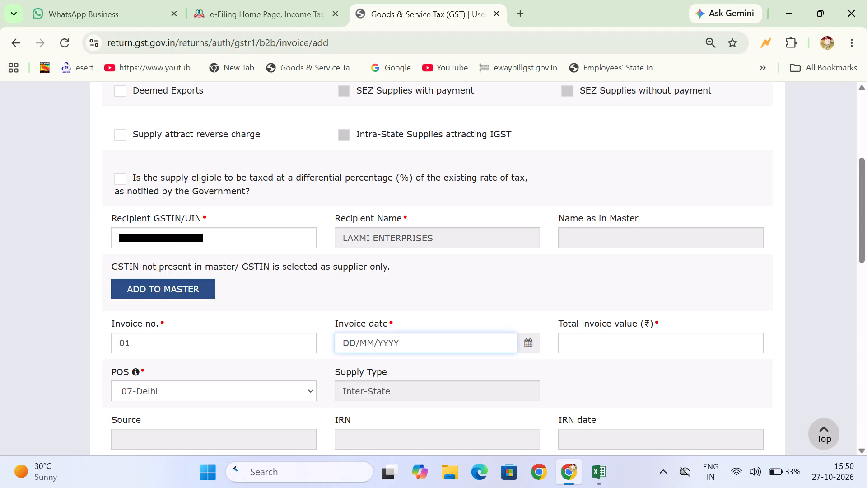
{"action": "key", "text": "BackSpace"}
{"action": "key", "text": "BackSpace"}
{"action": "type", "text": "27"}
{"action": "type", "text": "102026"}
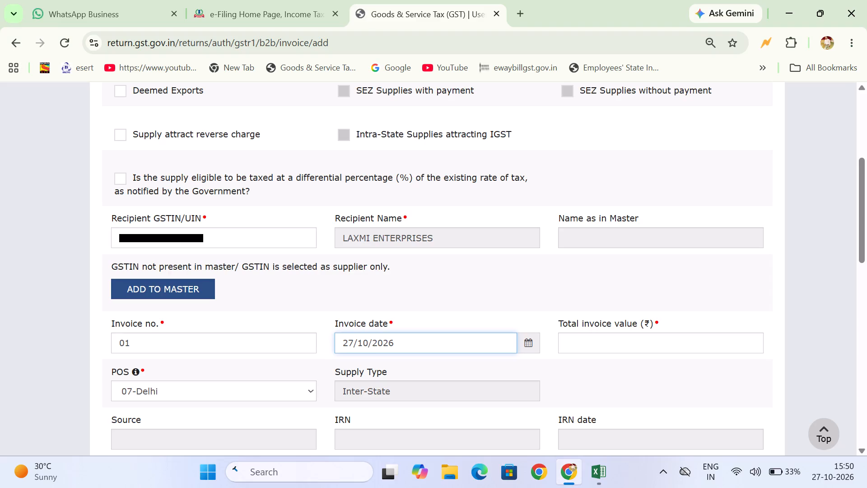
Set the total invoice value of invoice 01 to ₹408653.
{"action": "left_click", "coordinate": [662, 340]}
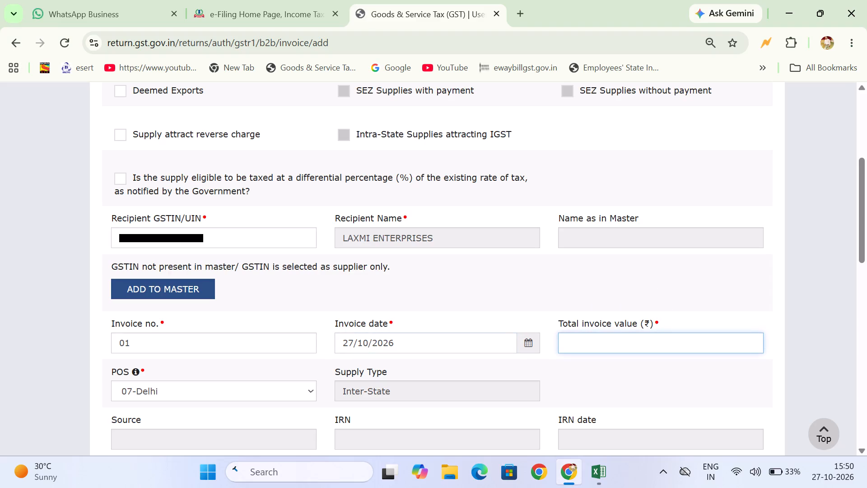
{"action": "key", "text": "4"}
{"action": "key", "text": "0"}
{"action": "key", "text": "8"}
{"action": "key", "text": "6"}
{"action": "type", "text": "53"}
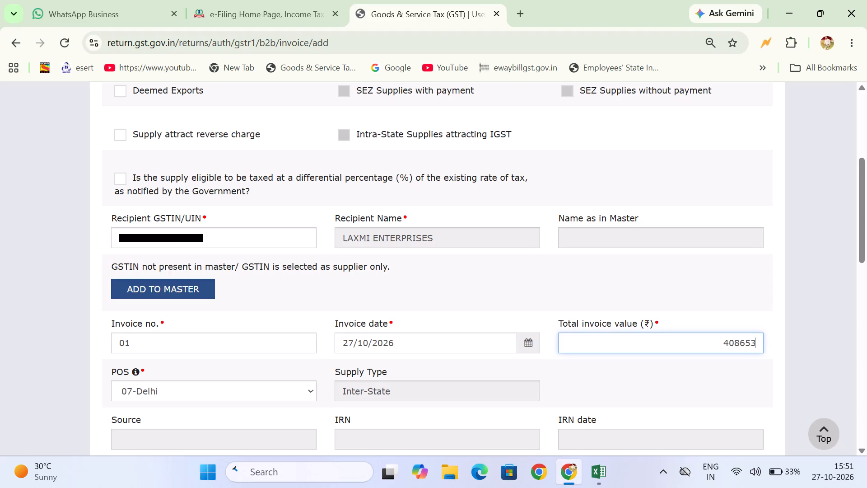
Enter a taxable value of ₹346316 at the 18% rate in the item details and save invoice 01.
{"action": "scroll", "coordinate": [662, 340], "scroll_direction": "down", "scroll_amount": 8}
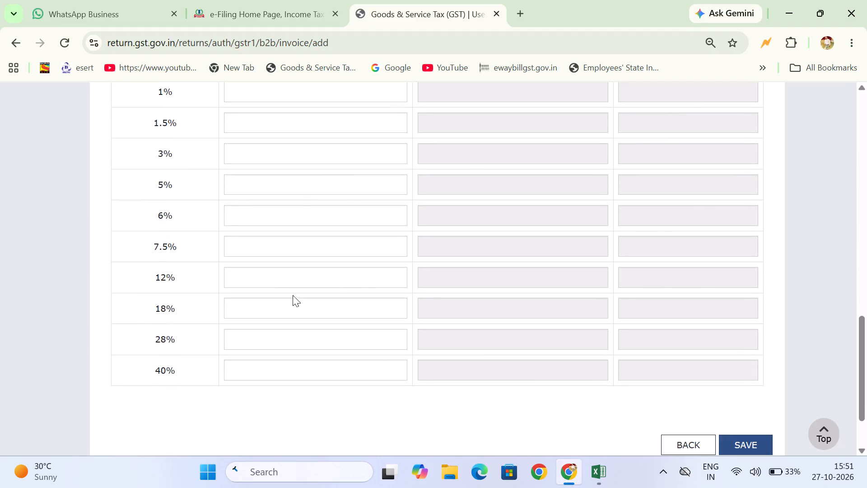
{"action": "left_click", "coordinate": [293, 304]}
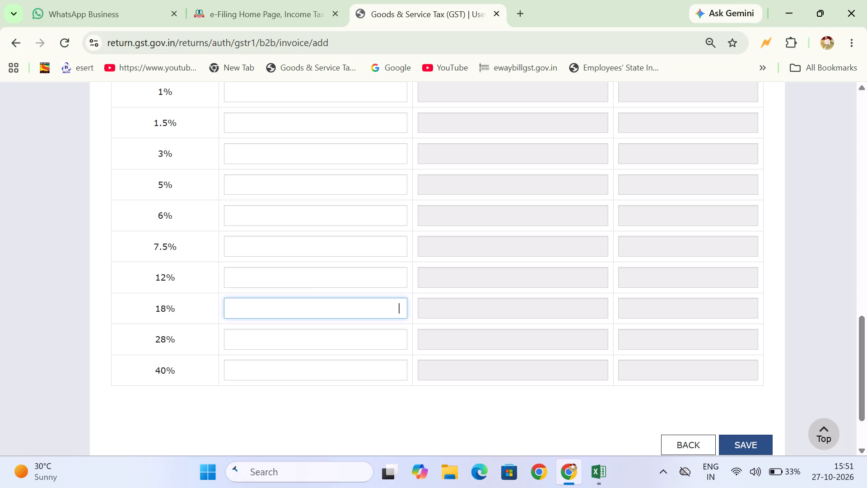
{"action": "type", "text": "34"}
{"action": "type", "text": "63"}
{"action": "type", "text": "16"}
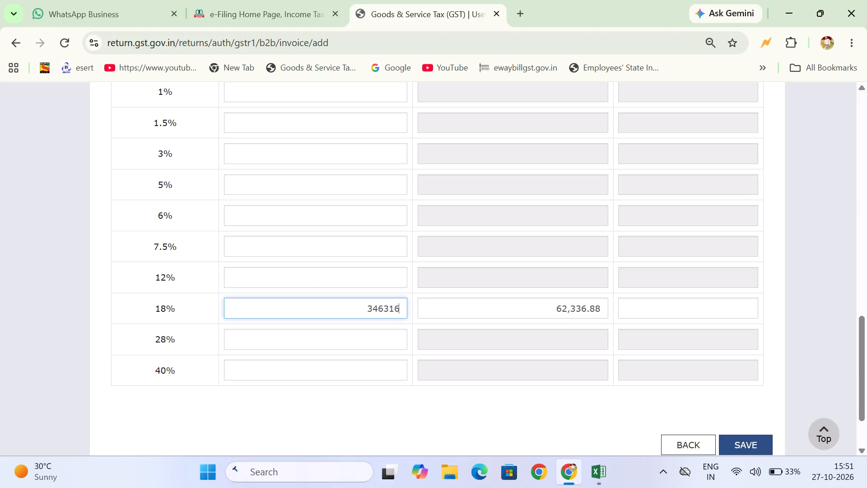
{"action": "left_click", "coordinate": [749, 438]}
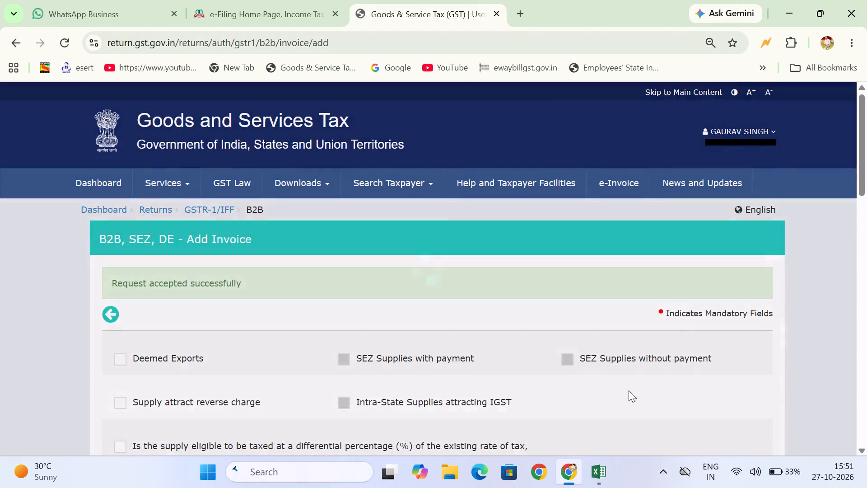
Leave the invoice form and the B2B recipient summary to return to the GSTR-1 record overview.
{"action": "scroll", "coordinate": [415, 319], "scroll_direction": "down", "scroll_amount": 9}
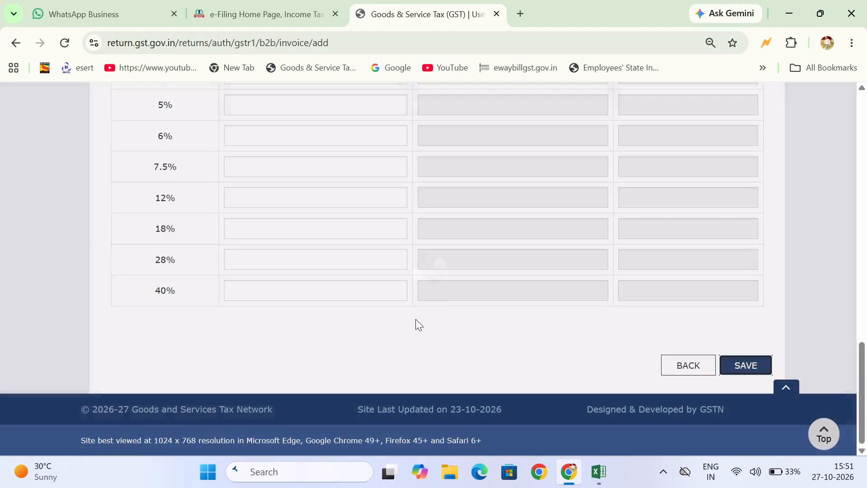
{"action": "left_click", "coordinate": [691, 365]}
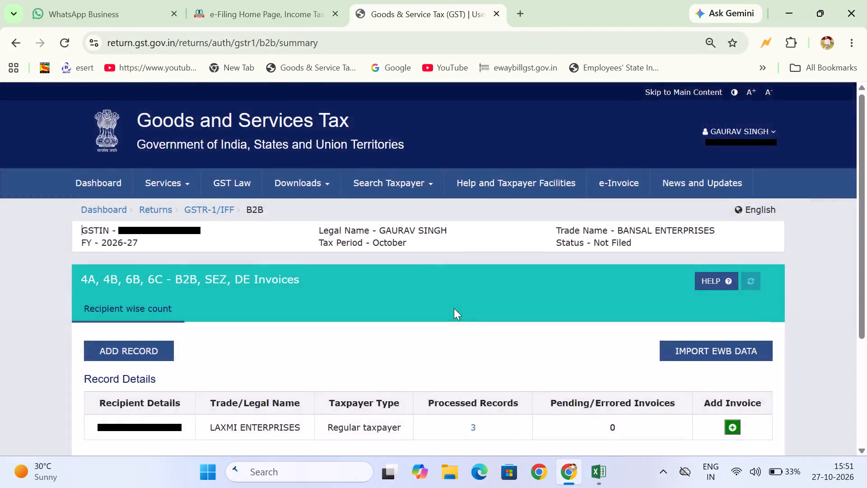
{"action": "scroll", "coordinate": [454, 308], "scroll_direction": "down", "scroll_amount": 4}
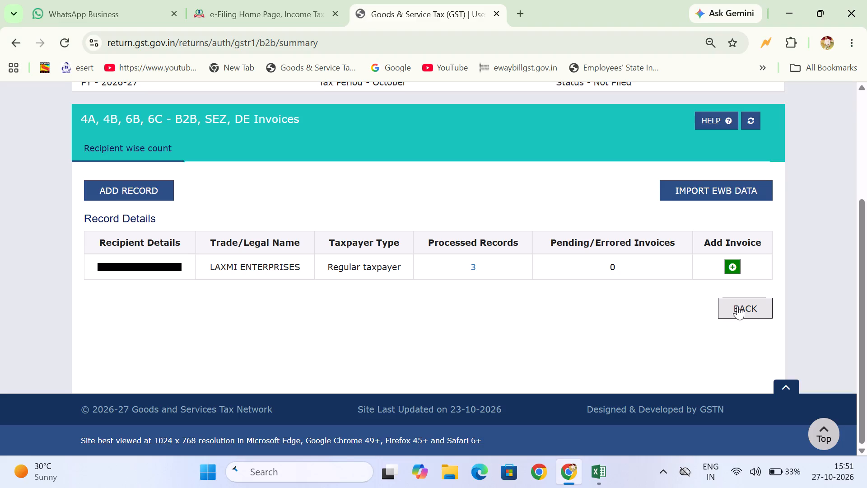
{"action": "left_click", "coordinate": [737, 306]}
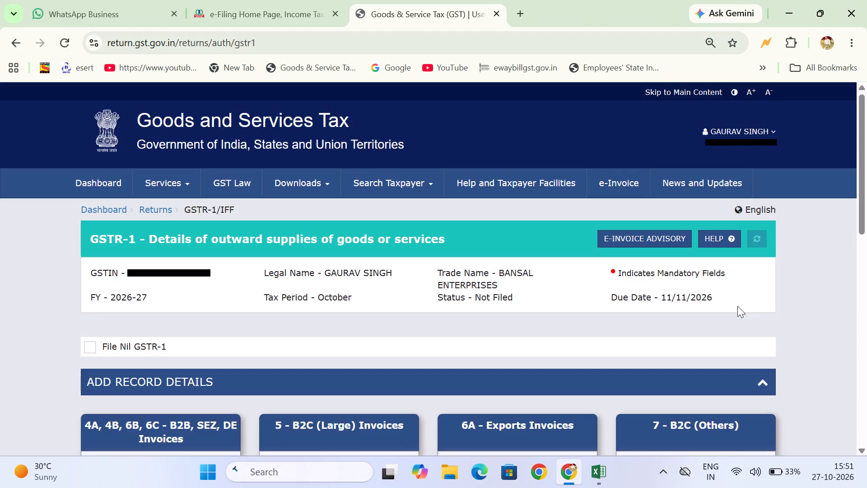
Open section 13 - Documents Issued and add a document row under Invoices for outward supply.
{"action": "scroll", "coordinate": [413, 328], "scroll_direction": "down", "scroll_amount": 2}
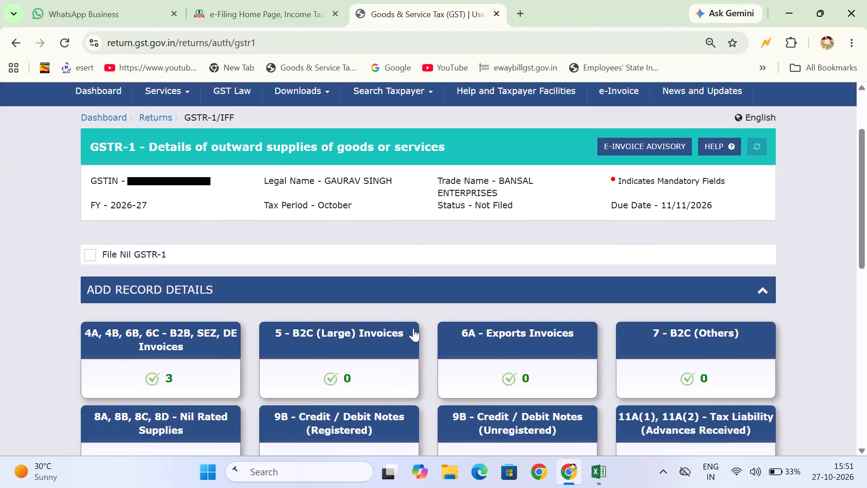
{"action": "scroll", "coordinate": [413, 328], "scroll_direction": "down", "scroll_amount": 3}
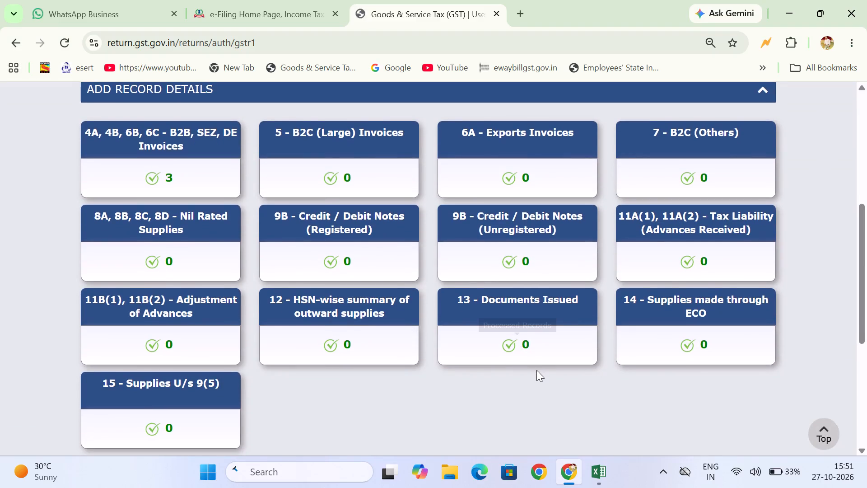
{"action": "left_click", "coordinate": [526, 342]}
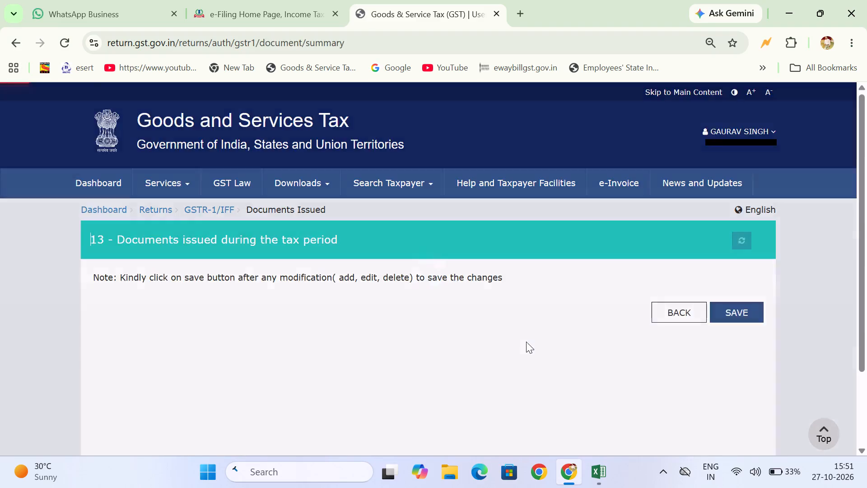
{"action": "scroll", "coordinate": [526, 342], "scroll_direction": "down", "scroll_amount": 2}
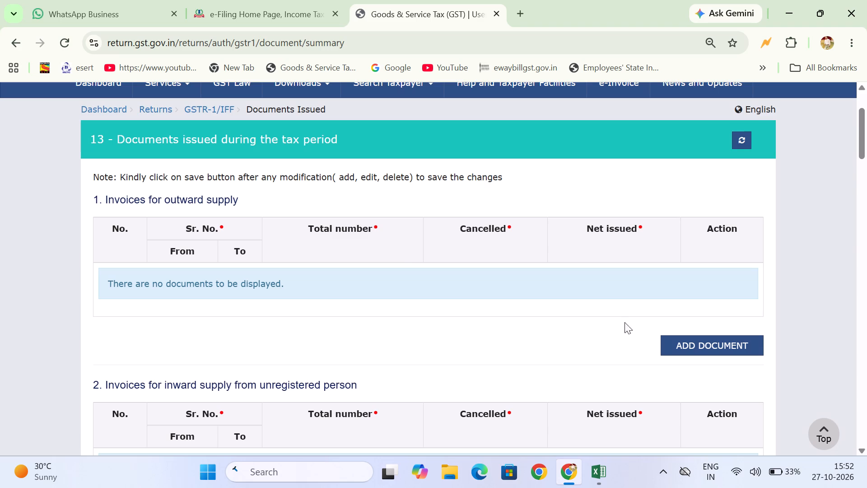
{"action": "left_click", "coordinate": [712, 349]}
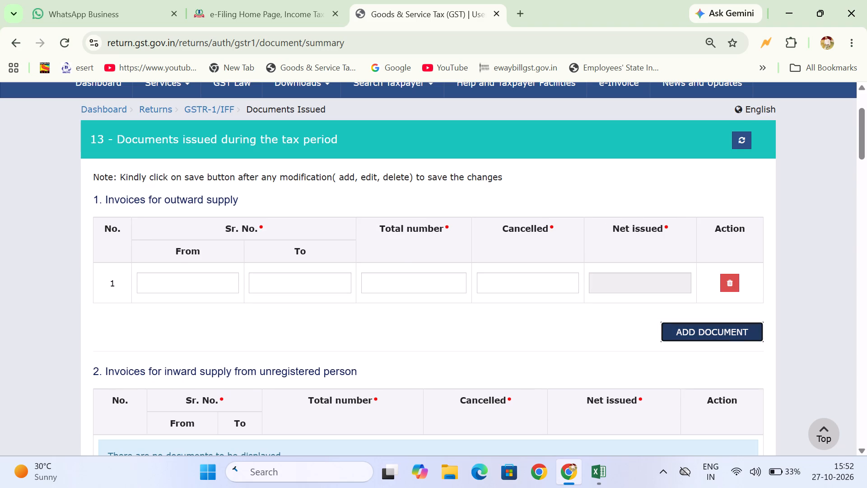
Fill in the outward supply document row with serial numbers from 01 to 03, total number 03 and cancelled 0.
{"action": "left_click", "coordinate": [180, 284]}
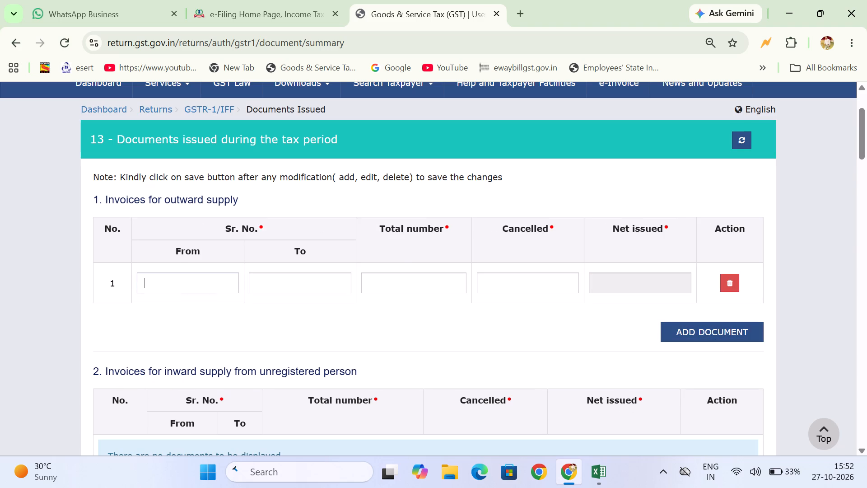
{"action": "type", "text": "01"}
{"action": "left_click", "coordinate": [275, 283]}
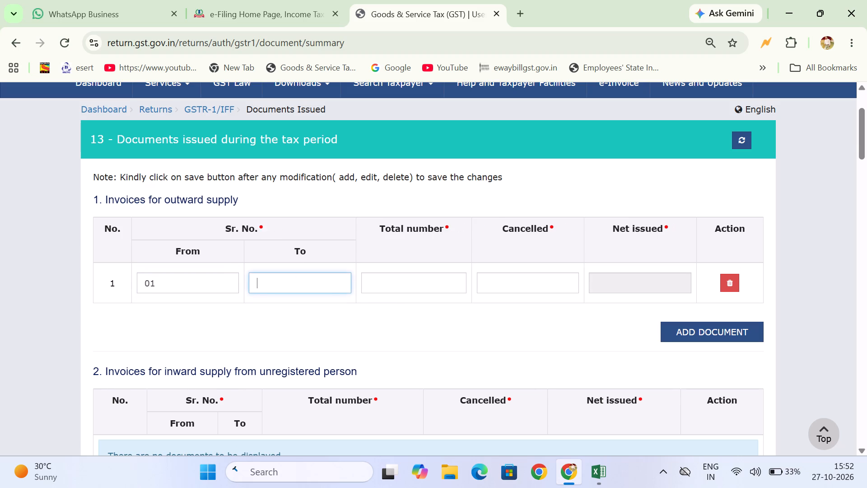
{"action": "key", "text": "0"}
{"action": "key", "text": "3"}
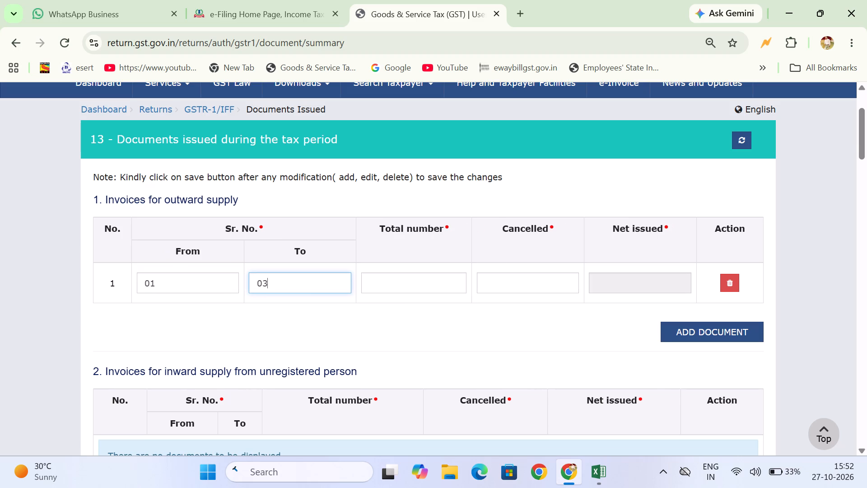
{"action": "left_click", "coordinate": [400, 288]}
{"action": "type", "text": "03"}
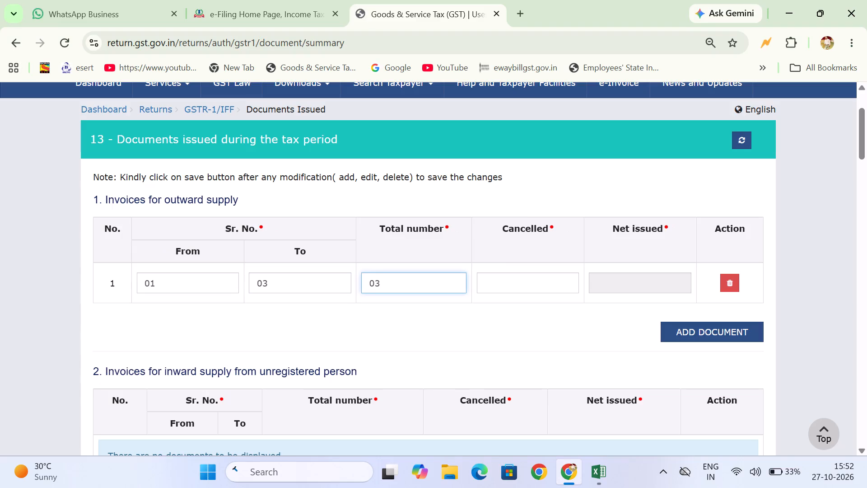
{"action": "left_click", "coordinate": [510, 276]}
{"action": "key", "text": "0"}
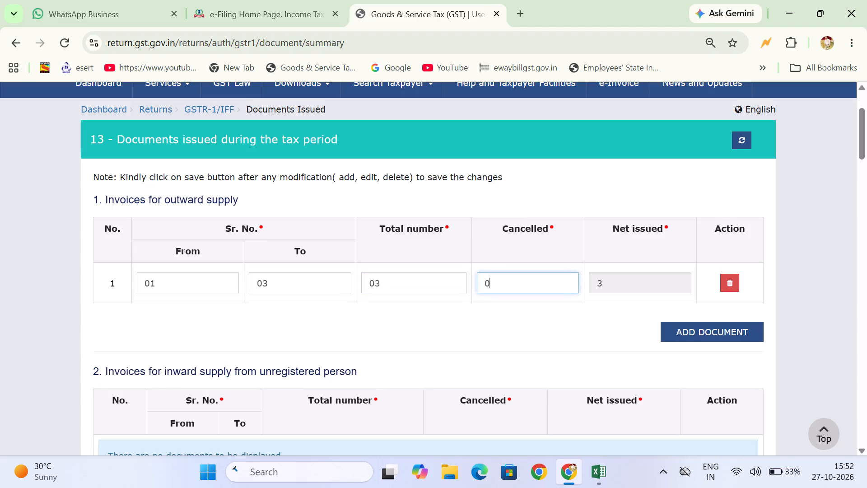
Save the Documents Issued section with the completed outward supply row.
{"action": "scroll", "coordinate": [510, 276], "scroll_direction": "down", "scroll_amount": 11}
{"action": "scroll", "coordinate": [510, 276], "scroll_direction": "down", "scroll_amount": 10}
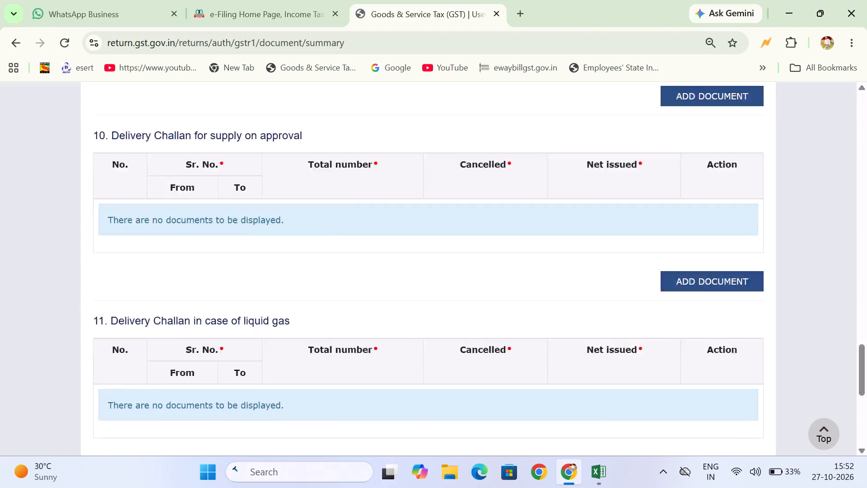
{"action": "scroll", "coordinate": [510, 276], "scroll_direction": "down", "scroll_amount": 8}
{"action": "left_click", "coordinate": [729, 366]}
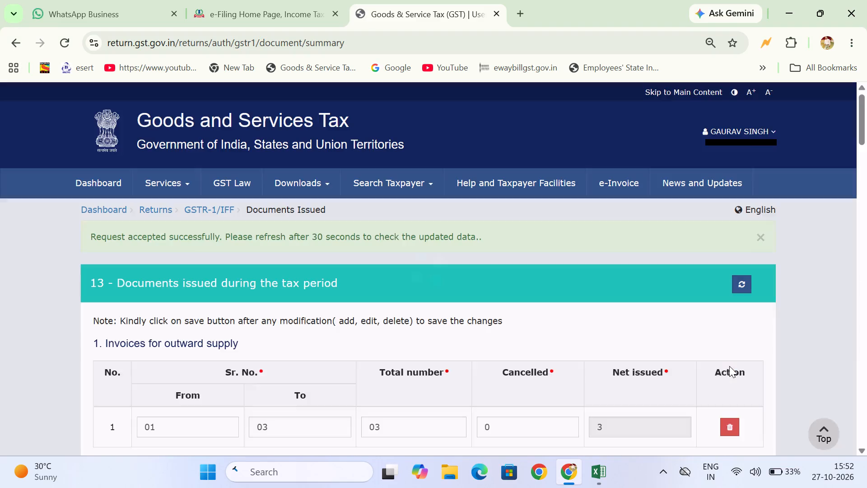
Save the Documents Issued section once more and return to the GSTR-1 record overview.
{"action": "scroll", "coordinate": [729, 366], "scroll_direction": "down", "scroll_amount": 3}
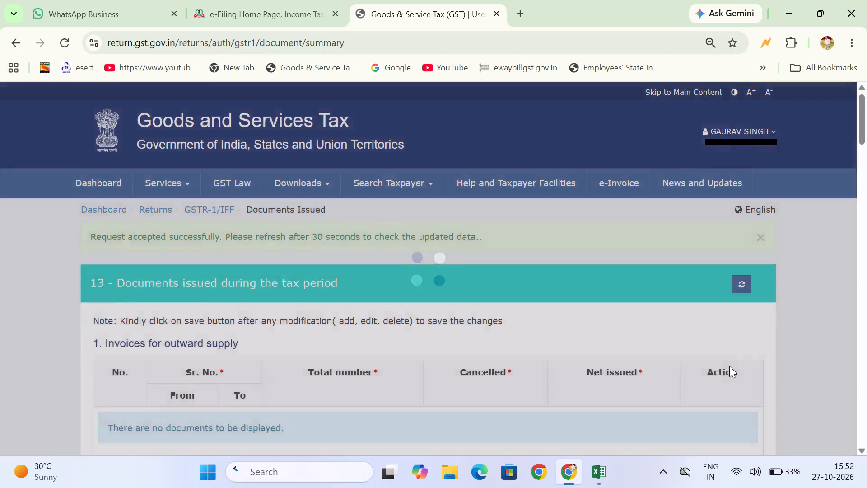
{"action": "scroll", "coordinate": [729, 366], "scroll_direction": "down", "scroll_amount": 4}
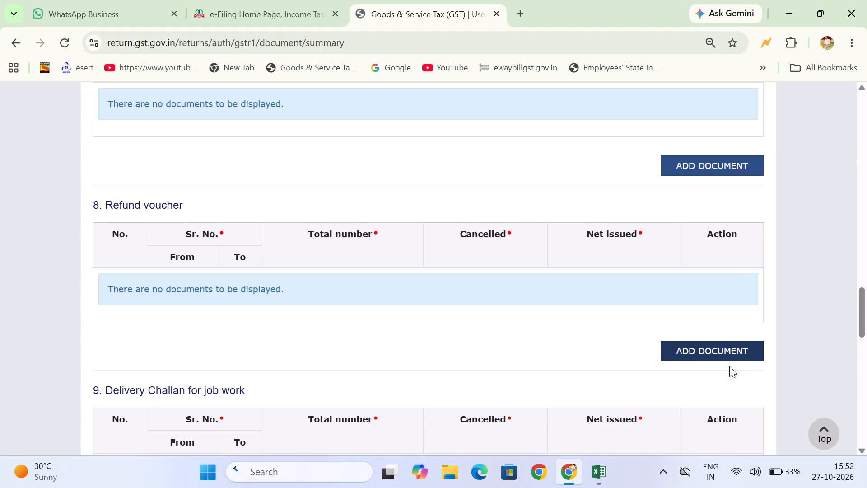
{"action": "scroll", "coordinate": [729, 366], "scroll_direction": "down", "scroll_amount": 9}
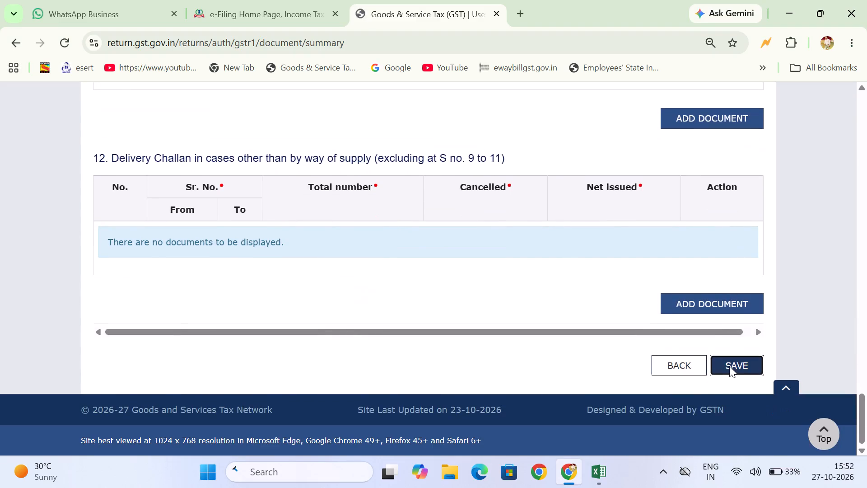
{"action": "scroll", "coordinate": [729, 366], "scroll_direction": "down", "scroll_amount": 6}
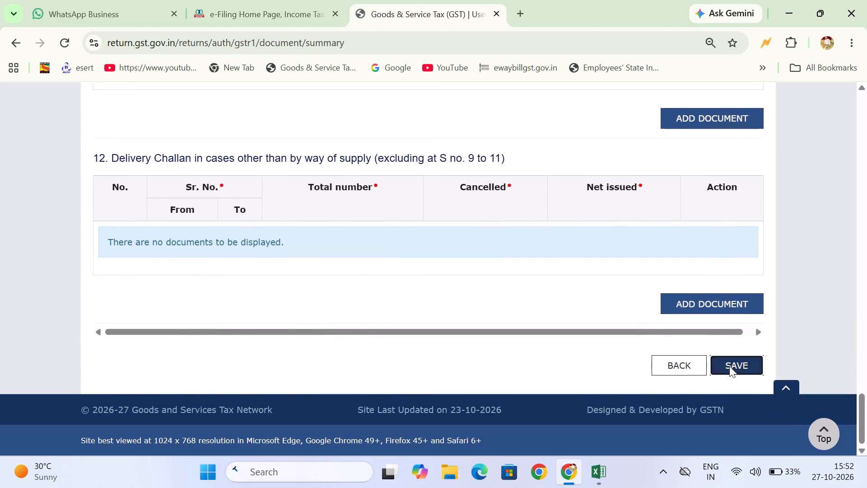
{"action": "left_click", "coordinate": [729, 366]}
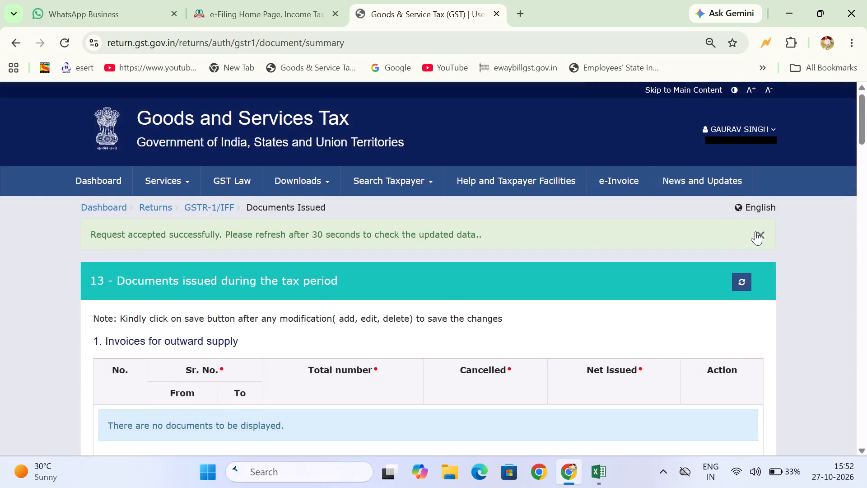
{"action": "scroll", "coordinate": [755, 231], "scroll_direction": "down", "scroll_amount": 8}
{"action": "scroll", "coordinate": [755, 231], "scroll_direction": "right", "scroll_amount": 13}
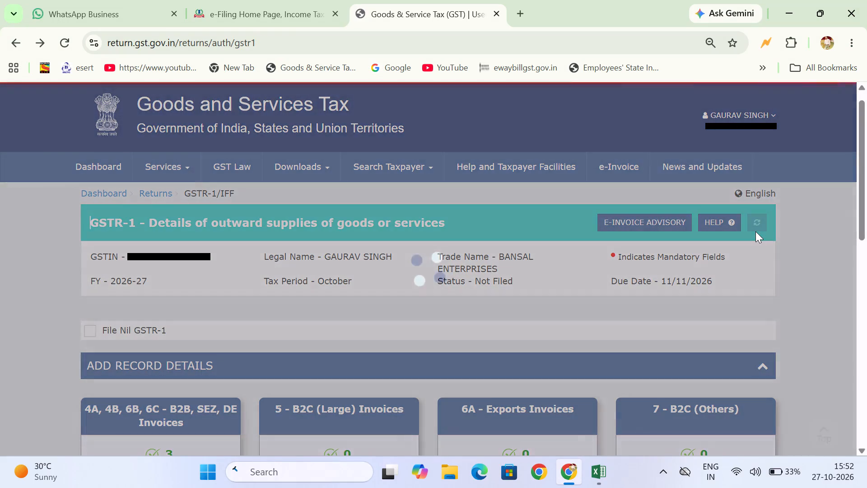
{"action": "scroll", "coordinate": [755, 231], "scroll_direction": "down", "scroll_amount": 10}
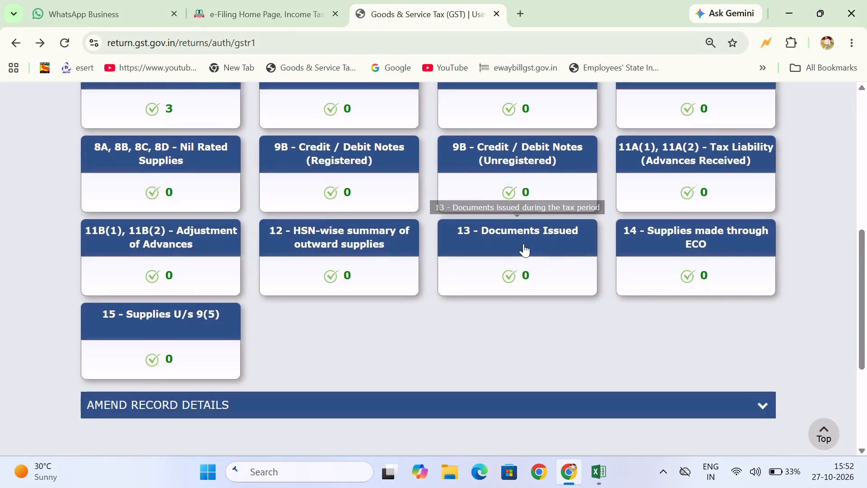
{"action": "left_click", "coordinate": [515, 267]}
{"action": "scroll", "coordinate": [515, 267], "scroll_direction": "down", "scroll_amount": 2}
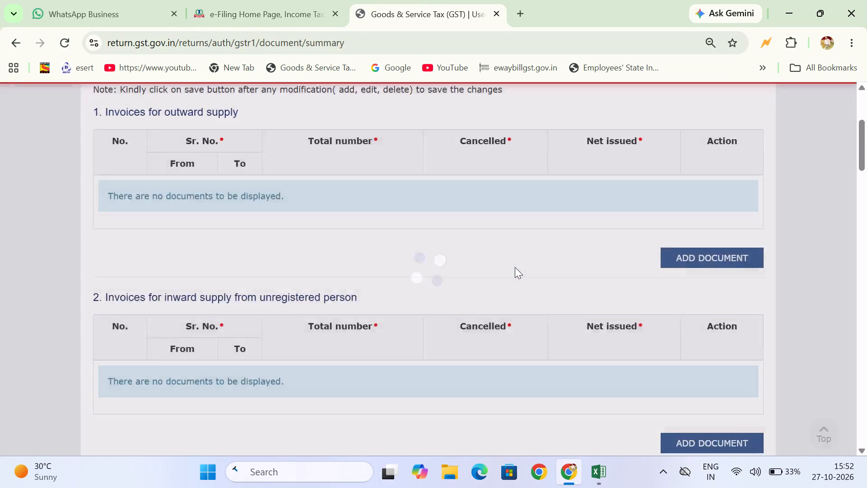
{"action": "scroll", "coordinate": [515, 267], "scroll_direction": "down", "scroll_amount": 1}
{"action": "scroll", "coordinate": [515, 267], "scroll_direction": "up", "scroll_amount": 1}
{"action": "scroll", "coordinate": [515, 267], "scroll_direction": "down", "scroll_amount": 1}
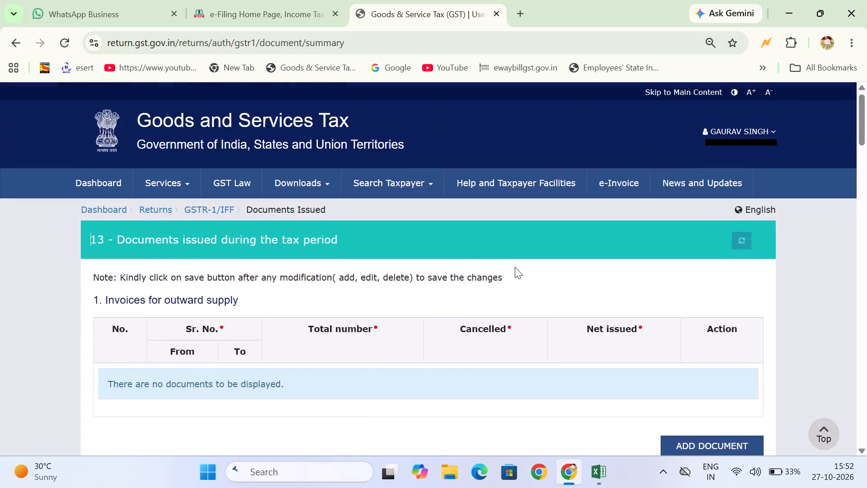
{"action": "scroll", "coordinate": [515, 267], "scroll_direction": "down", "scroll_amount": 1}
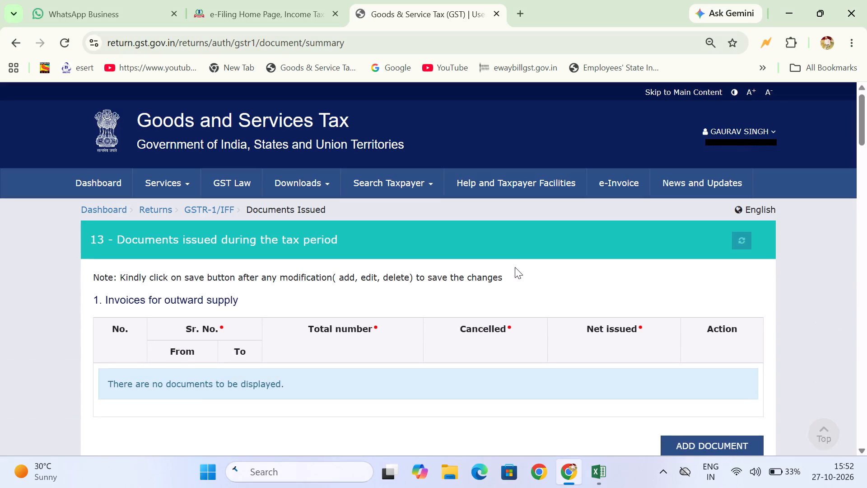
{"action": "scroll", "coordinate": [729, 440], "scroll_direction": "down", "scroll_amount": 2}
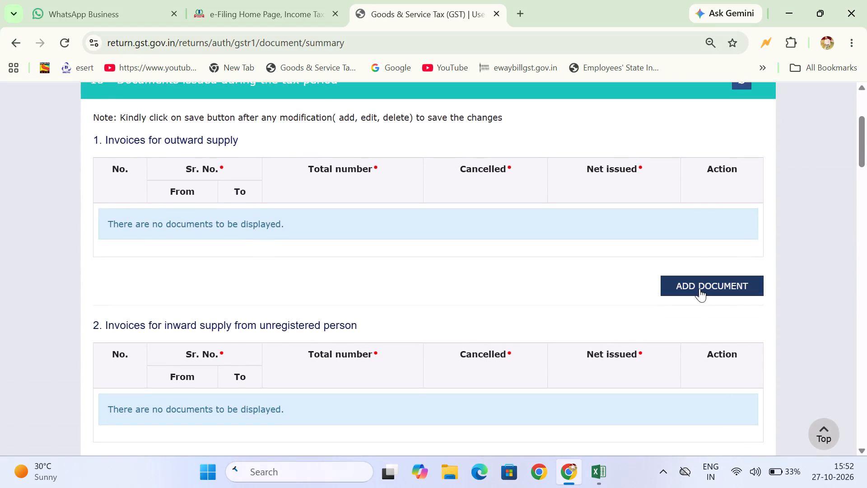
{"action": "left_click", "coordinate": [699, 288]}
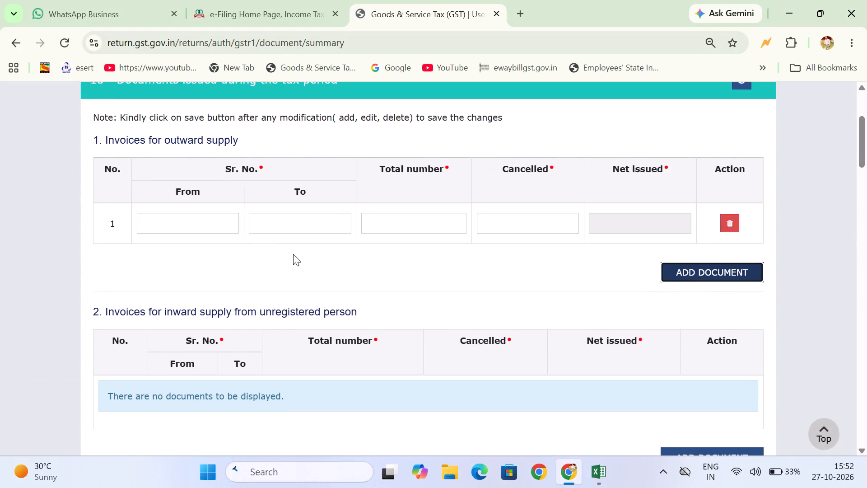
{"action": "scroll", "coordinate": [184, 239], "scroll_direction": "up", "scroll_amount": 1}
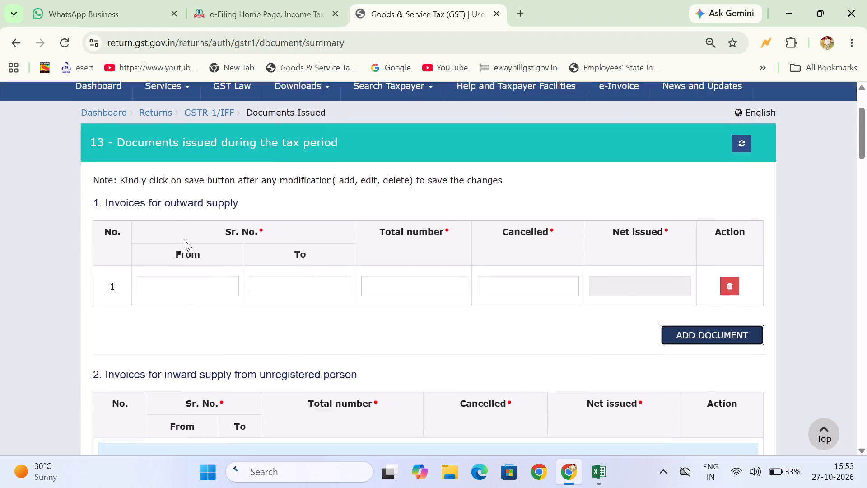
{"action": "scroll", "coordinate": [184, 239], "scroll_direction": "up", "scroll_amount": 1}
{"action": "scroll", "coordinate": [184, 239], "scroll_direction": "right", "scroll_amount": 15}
Reopen section 13 - Documents Issued and add a document row under Invoices for outward supply.
{"action": "scroll", "coordinate": [184, 239], "scroll_direction": "down", "scroll_amount": 4}
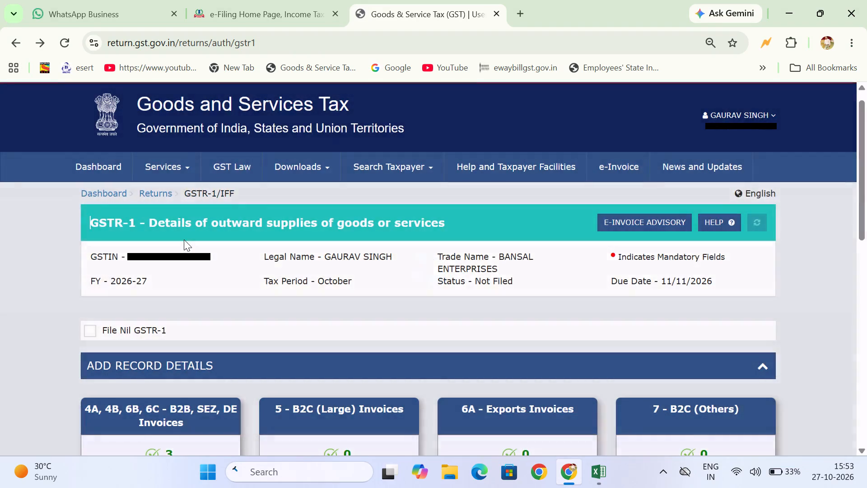
{"action": "scroll", "coordinate": [184, 239], "scroll_direction": "down", "scroll_amount": 5}
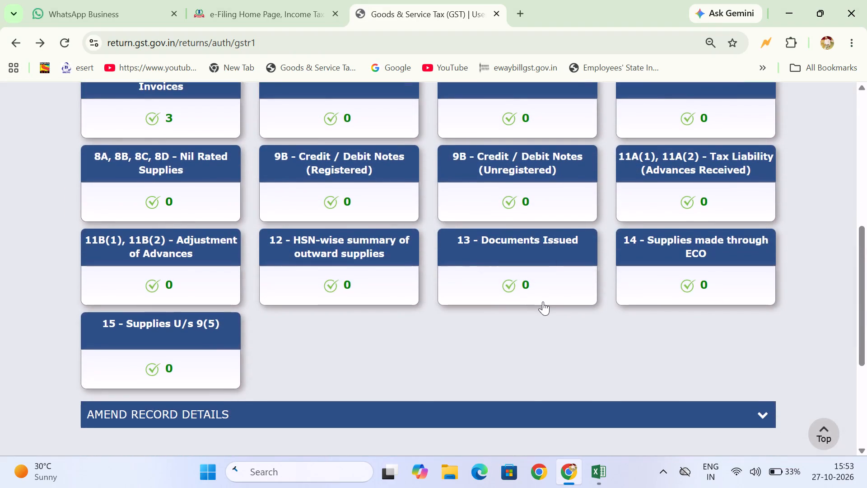
{"action": "left_click", "coordinate": [523, 286]}
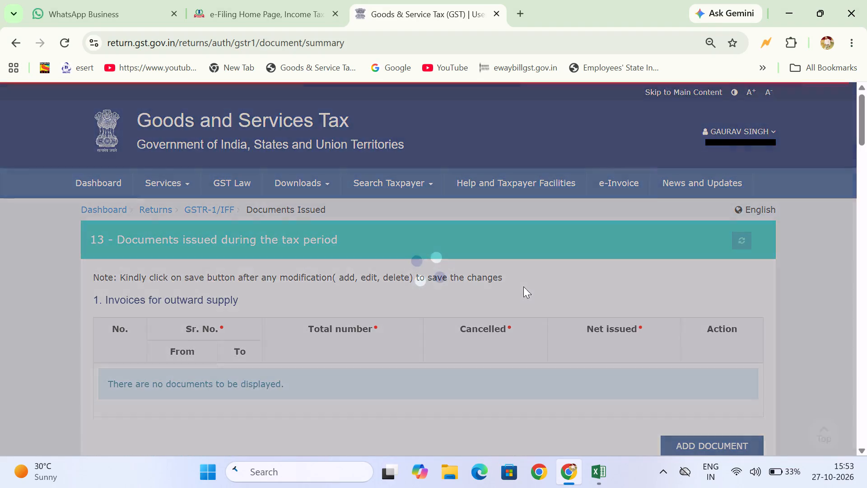
{"action": "scroll", "coordinate": [523, 286], "scroll_direction": "down", "scroll_amount": 2}
{"action": "left_click", "coordinate": [706, 309]}
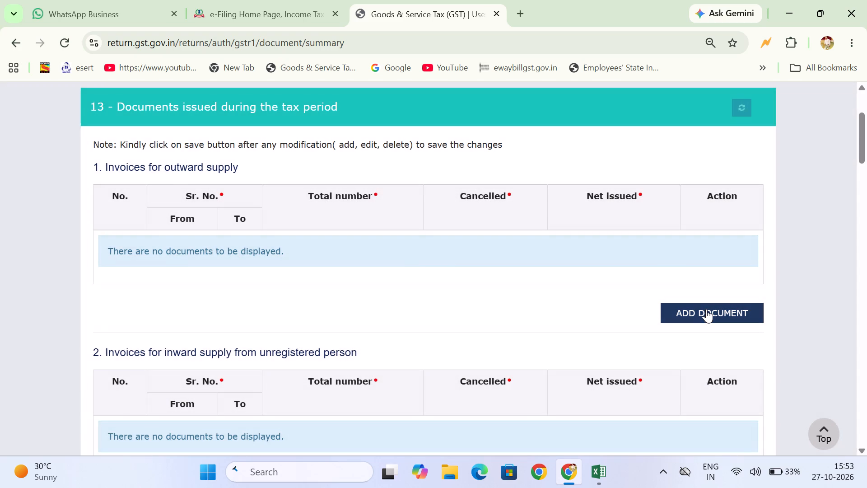
{"action": "left_click", "coordinate": [706, 309]}
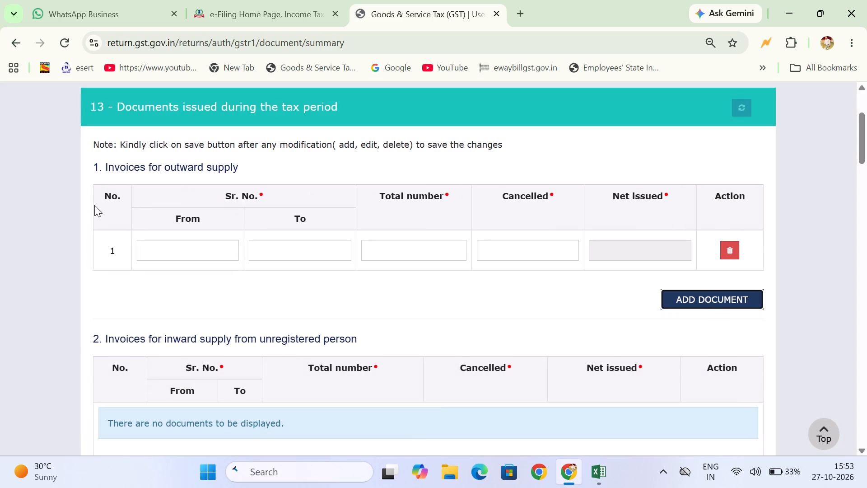
Fill in the outward supply document row with serial numbers from 1 to 3, total number 3 and cancelled 0.
{"action": "left_click", "coordinate": [229, 258]}
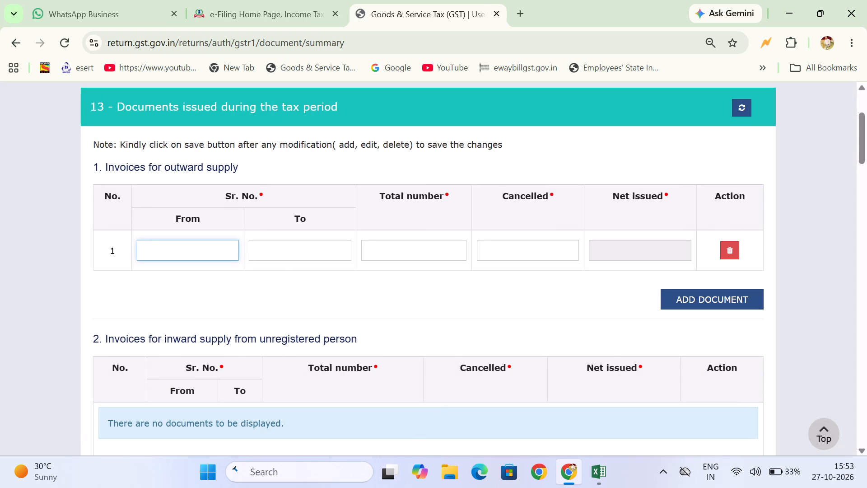
{"action": "key", "text": "1"}
{"action": "left_click", "coordinate": [275, 249]}
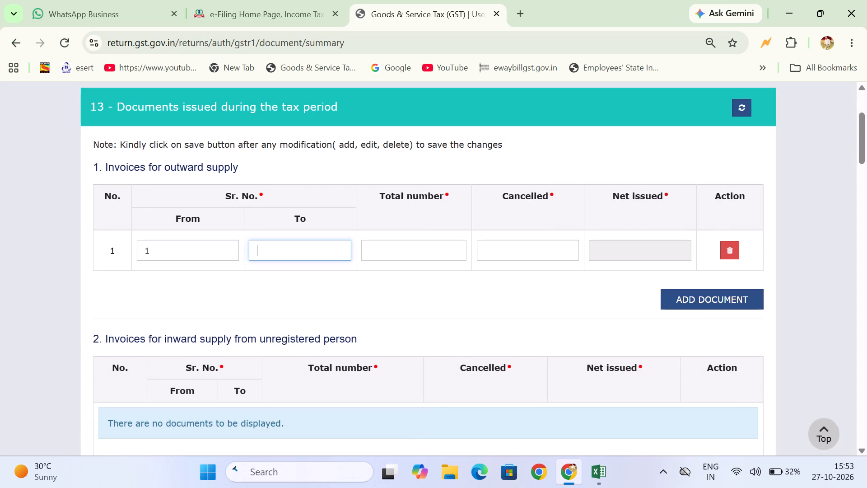
{"action": "key", "text": "3"}
{"action": "left_click", "coordinate": [414, 245]}
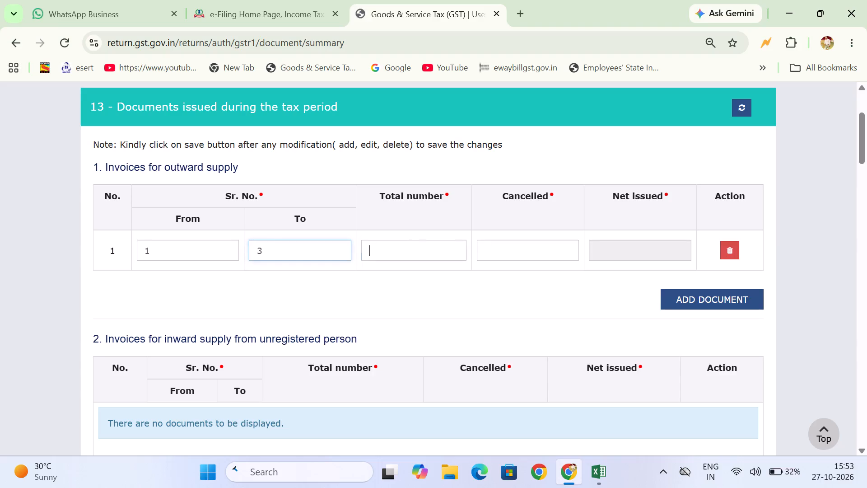
{"action": "key", "text": "3"}
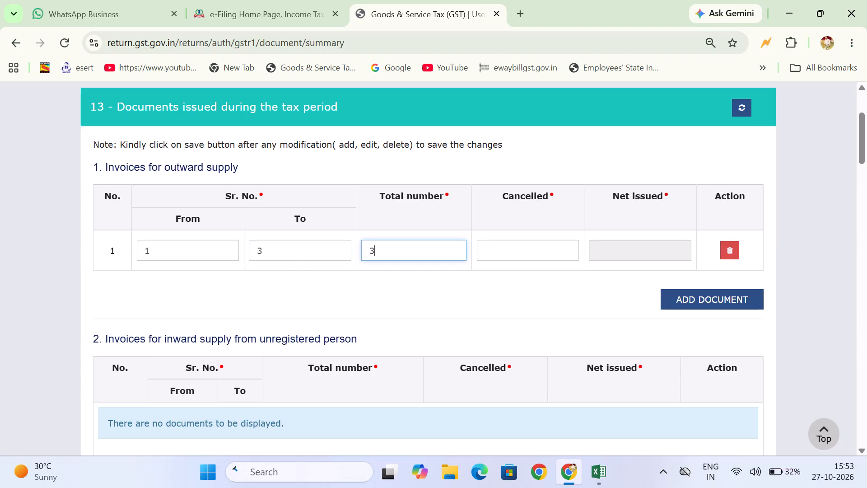
{"action": "left_click", "coordinate": [497, 247]}
{"action": "key", "text": "0"}
Save the Documents Issued section with the new outward supply row, submitting the save twice.
{"action": "scroll", "coordinate": [497, 247], "scroll_direction": "down", "scroll_amount": 15}
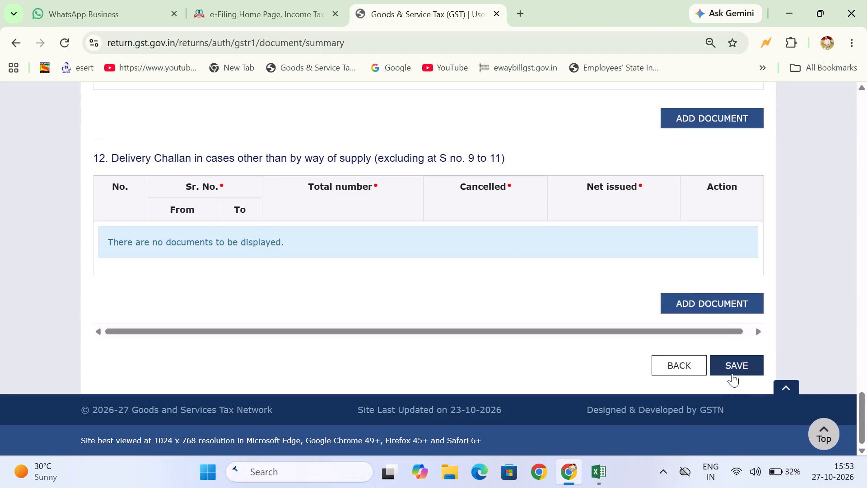
{"action": "left_click", "coordinate": [732, 371]}
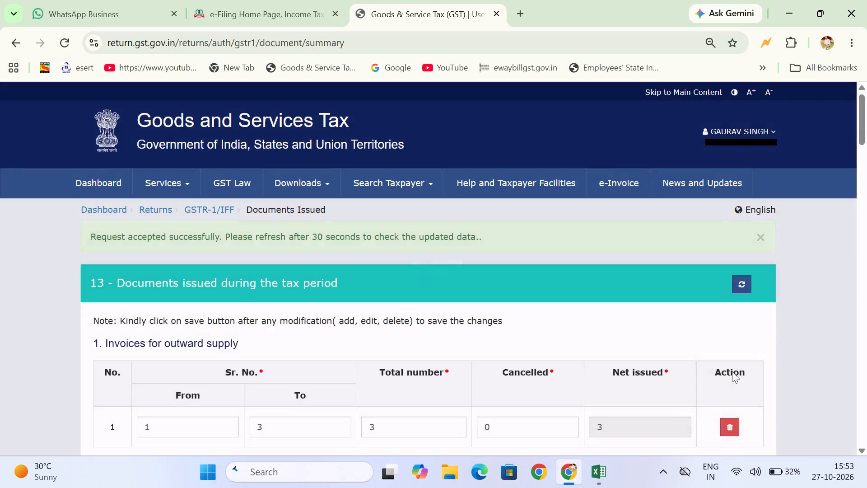
{"action": "scroll", "coordinate": [732, 371], "scroll_direction": "down", "scroll_amount": 18}
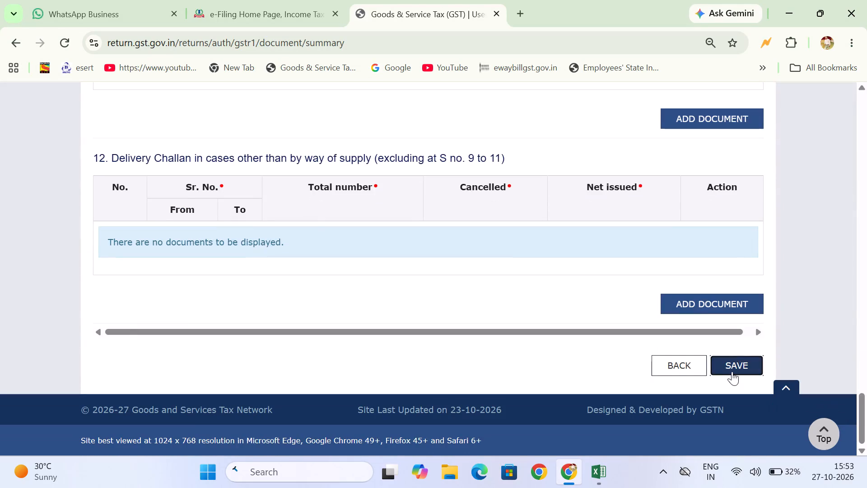
{"action": "left_click", "coordinate": [732, 371]}
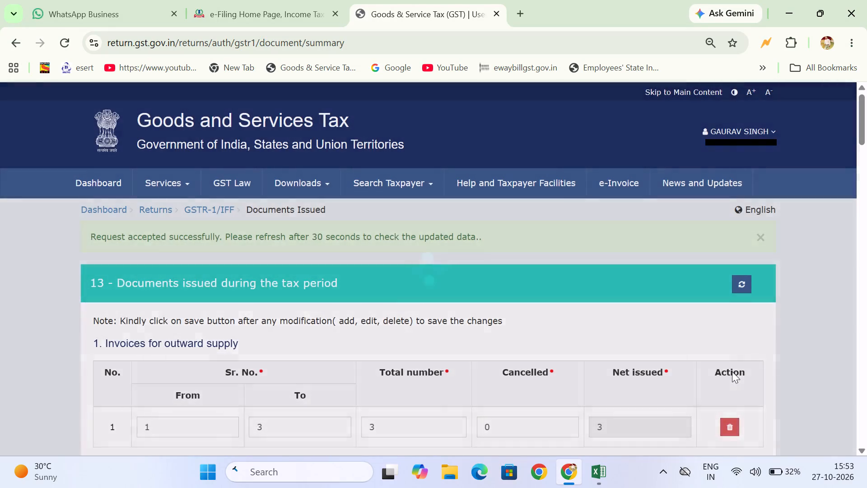
Leave the Documents Issued section and return to the GSTR-1 record overview.
{"action": "left_click_drag", "start_coordinate": [732, 371], "coordinate": [734, 180]}
{"action": "scroll", "coordinate": [581, 0], "scroll_direction": "down", "scroll_amount": 12}
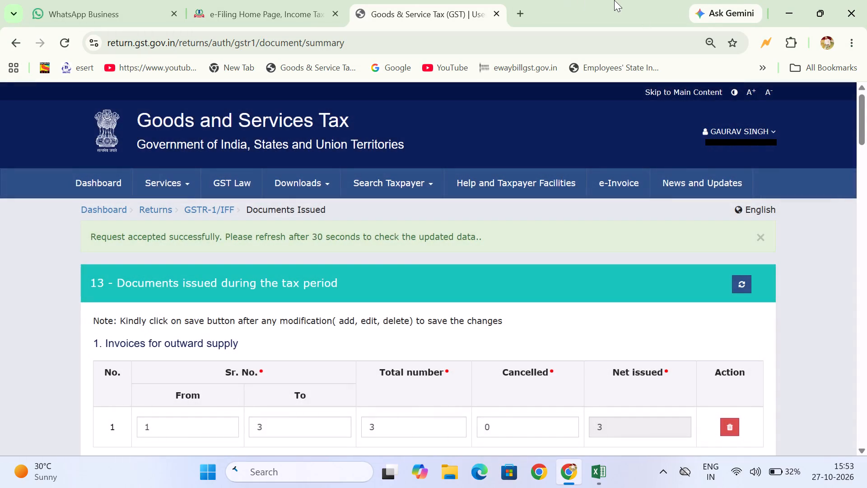
{"action": "scroll", "coordinate": [611, 386], "scroll_direction": "down", "scroll_amount": 3}
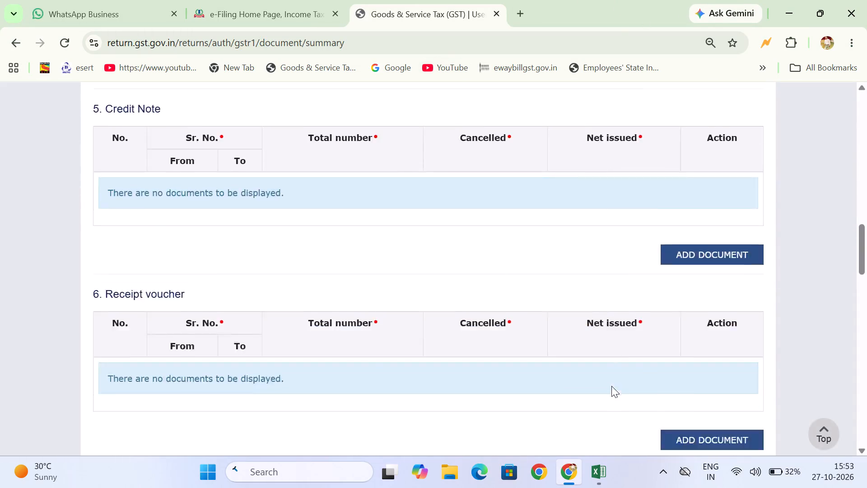
{"action": "scroll", "coordinate": [611, 386], "scroll_direction": "down", "scroll_amount": 8}
{"action": "scroll", "coordinate": [611, 386], "scroll_direction": "right", "scroll_amount": 15}
{"action": "scroll", "coordinate": [611, 386], "scroll_direction": "right", "scroll_amount": 9}
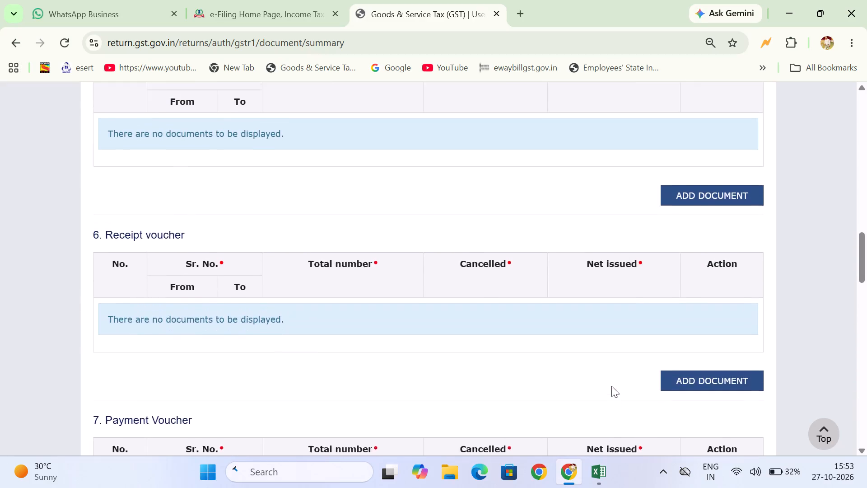
{"action": "scroll", "coordinate": [611, 386], "scroll_direction": "right", "scroll_amount": 8}
Refresh the GSTR-1 record overview and check the record count for section 13 - Documents Issued.
{"action": "scroll", "coordinate": [611, 386], "scroll_direction": "down", "scroll_amount": 6}
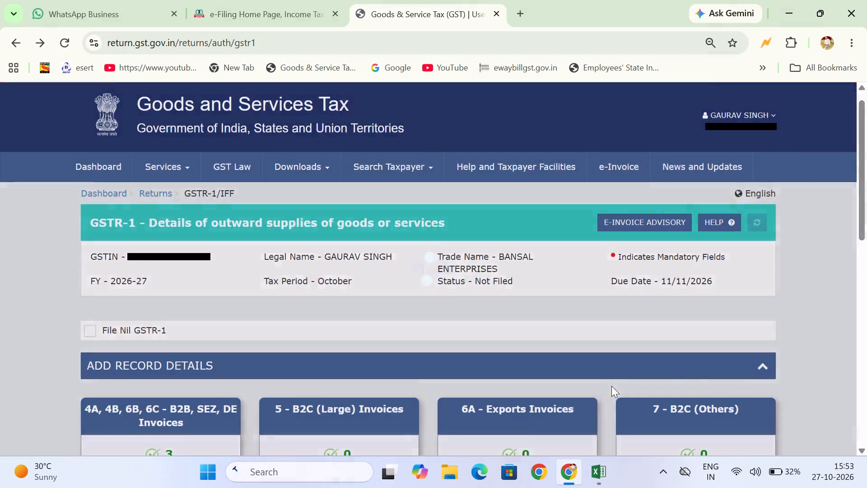
{"action": "scroll", "coordinate": [611, 386], "scroll_direction": "down", "scroll_amount": 2}
{"action": "scroll", "coordinate": [611, 386], "scroll_direction": "up", "scroll_amount": 5}
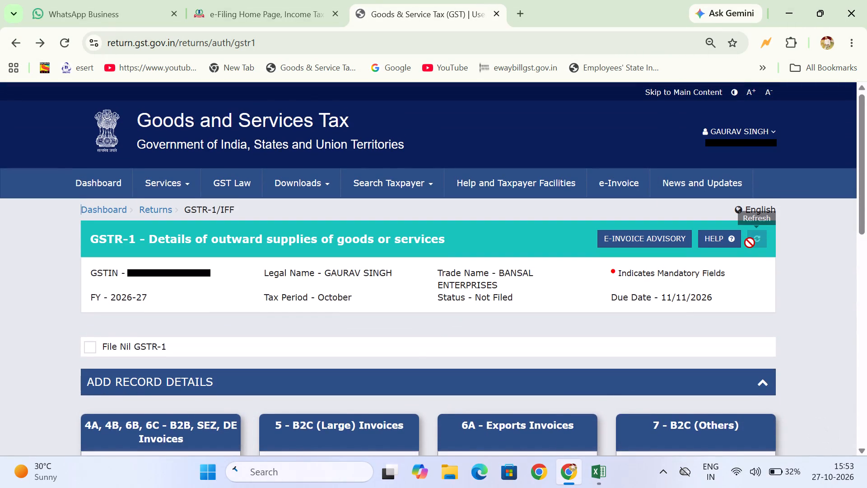
{"action": "left_click", "coordinate": [750, 242]}
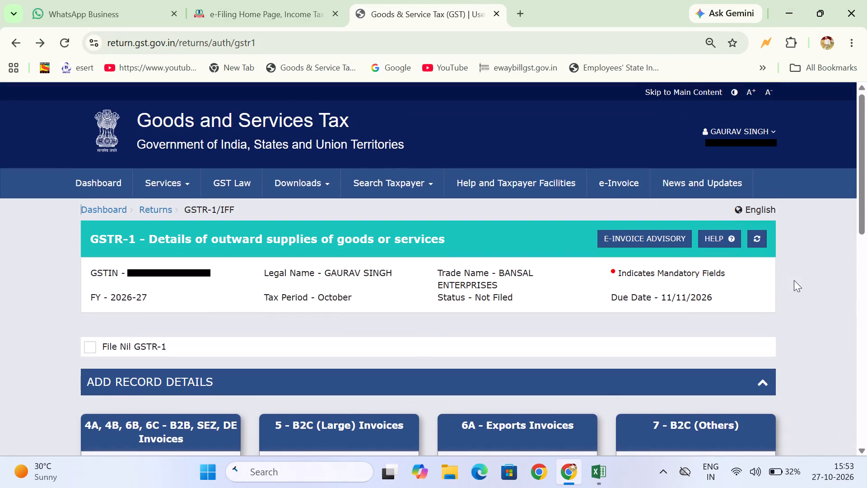
{"action": "left_click", "coordinate": [759, 241]}
{"action": "scroll", "coordinate": [759, 241], "scroll_direction": "down", "scroll_amount": 7}
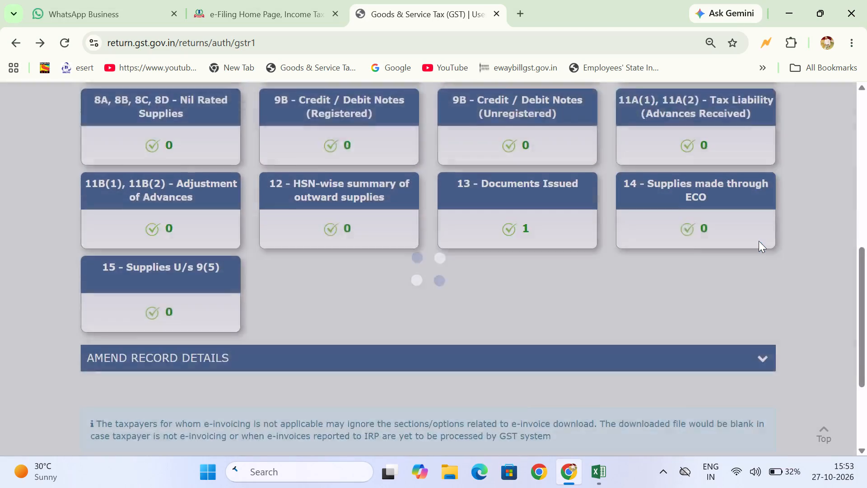
Review the saved entries in section 13 - Documents Issued and return to the GSTR-1 record overview.
{"action": "scroll", "coordinate": [759, 241], "scroll_direction": "down", "scroll_amount": 1}
{"action": "left_click", "coordinate": [513, 131]}
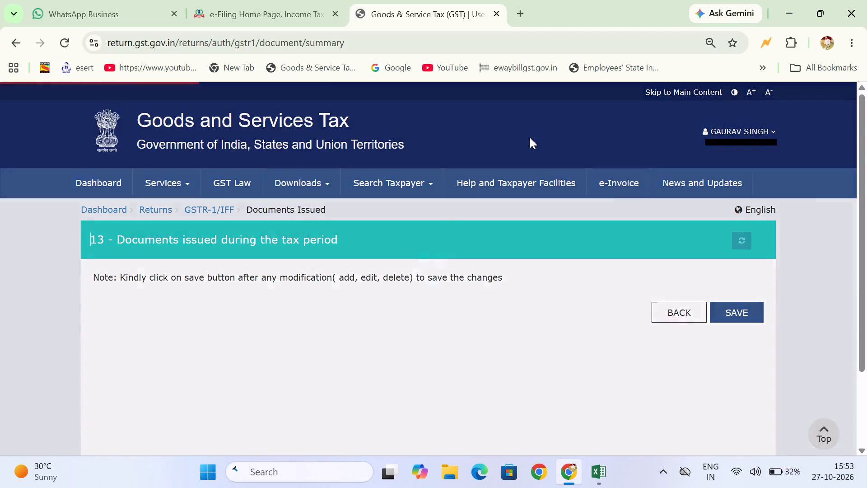
{"action": "scroll", "coordinate": [521, 191], "scroll_direction": "down", "scroll_amount": 8}
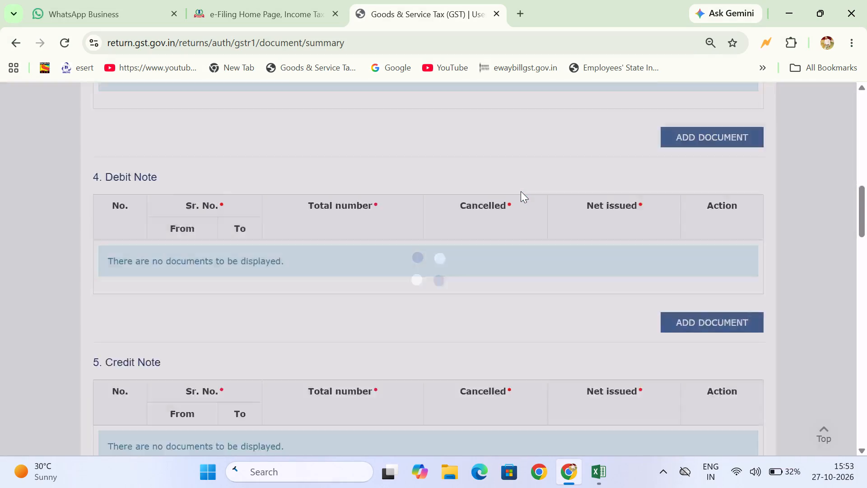
{"action": "scroll", "coordinate": [521, 191], "scroll_direction": "down", "scroll_amount": 14}
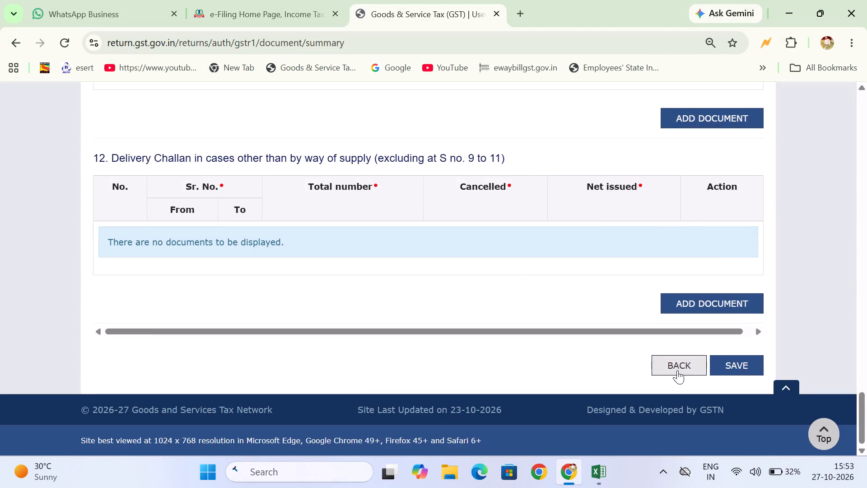
{"action": "left_click", "coordinate": [677, 370]}
Open section 12 - HSN-wise summary of outward supplies from the GSTR-1 record overview.
{"action": "scroll", "coordinate": [354, 366], "scroll_direction": "down", "scroll_amount": 5}
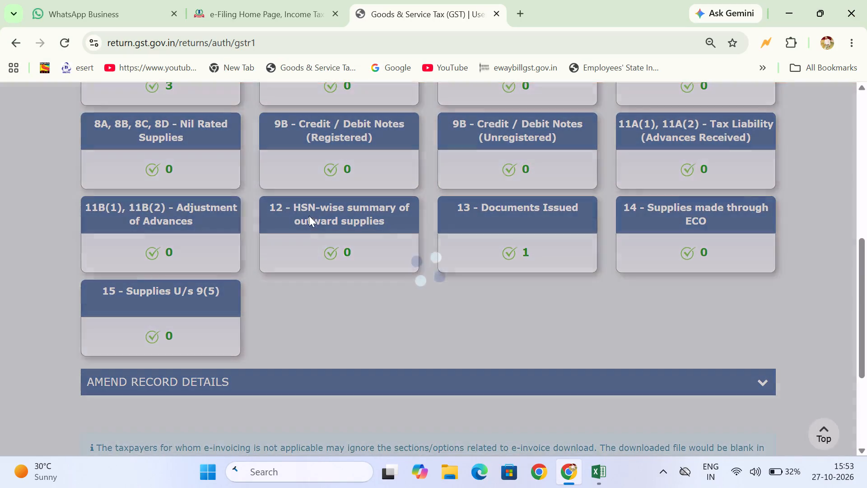
{"action": "left_click", "coordinate": [339, 249]}
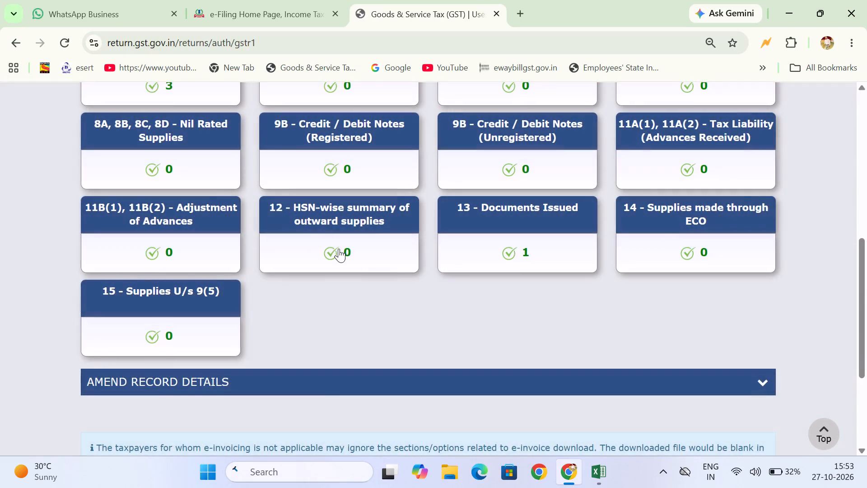
{"action": "left_click", "coordinate": [339, 249]}
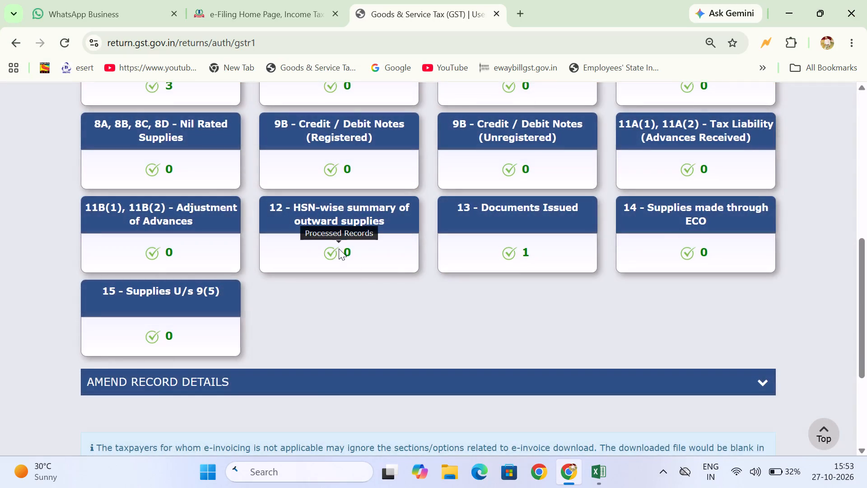
Enter HSN code 85171211 in the Add/Edit Details form of the HSN-wise summary.
{"action": "scroll", "coordinate": [339, 249], "scroll_direction": "down", "scroll_amount": 3}
{"action": "scroll", "coordinate": [339, 249], "scroll_direction": "up", "scroll_amount": 1}
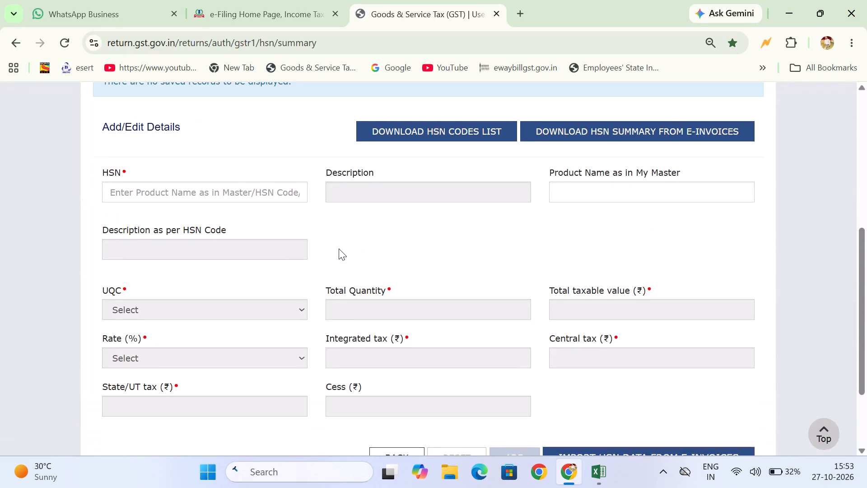
{"action": "scroll", "coordinate": [339, 249], "scroll_direction": "up", "scroll_amount": 1}
{"action": "left_click", "coordinate": [125, 200]}
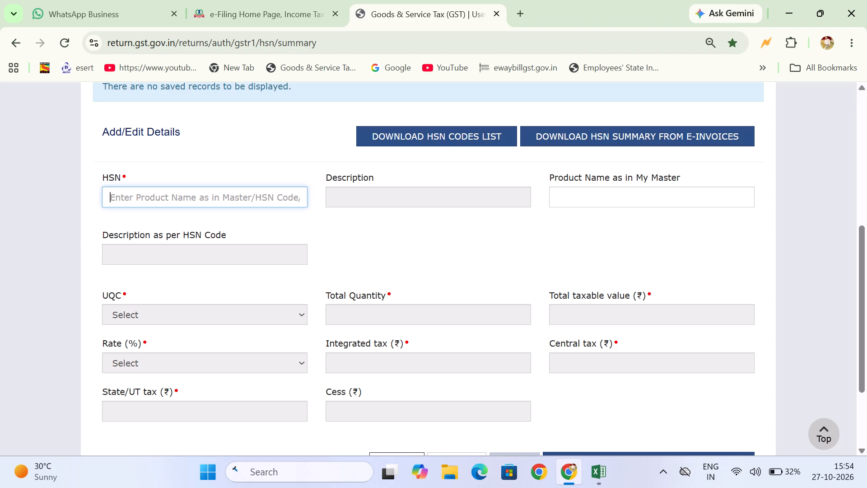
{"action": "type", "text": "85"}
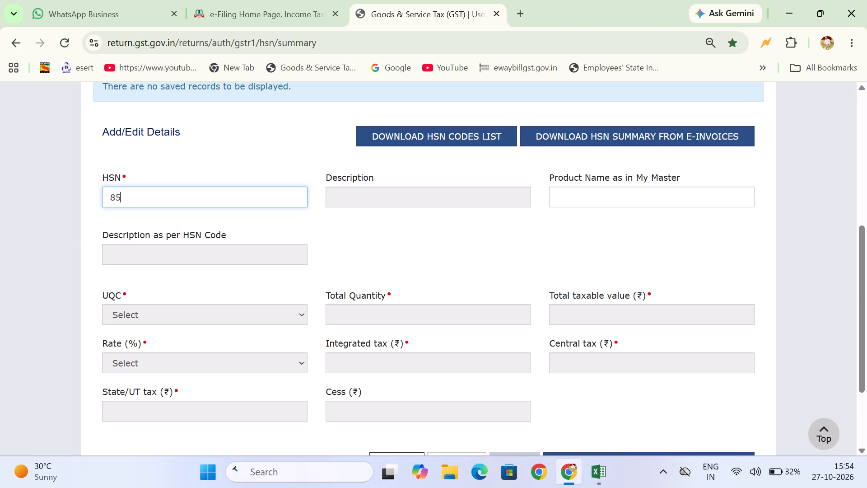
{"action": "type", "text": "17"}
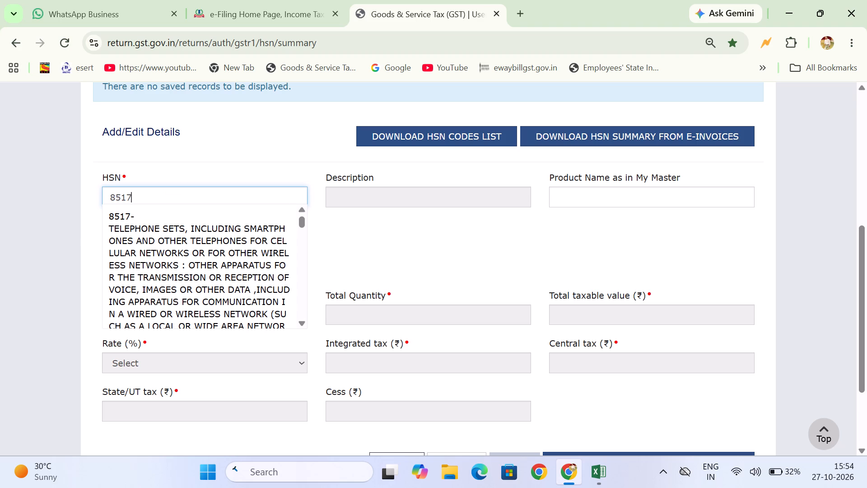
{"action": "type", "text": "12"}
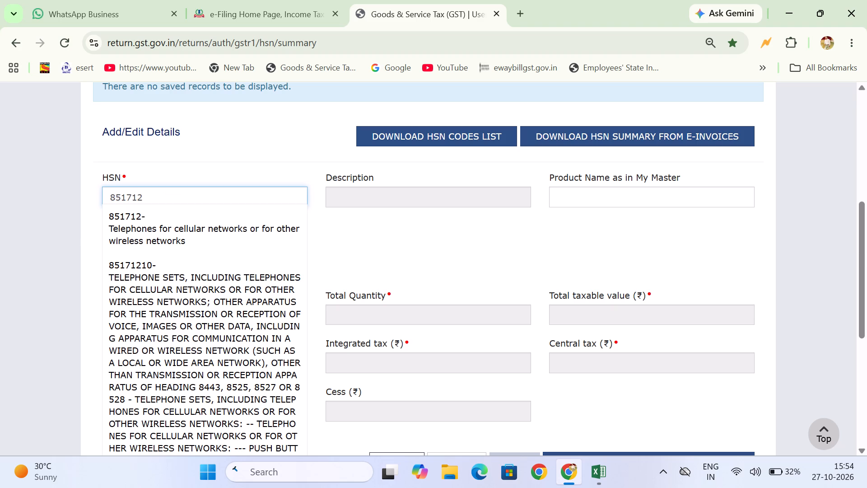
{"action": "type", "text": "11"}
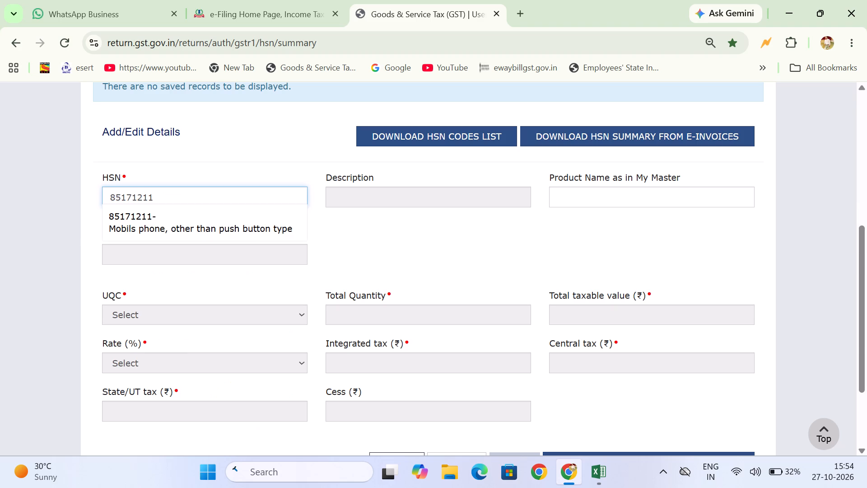
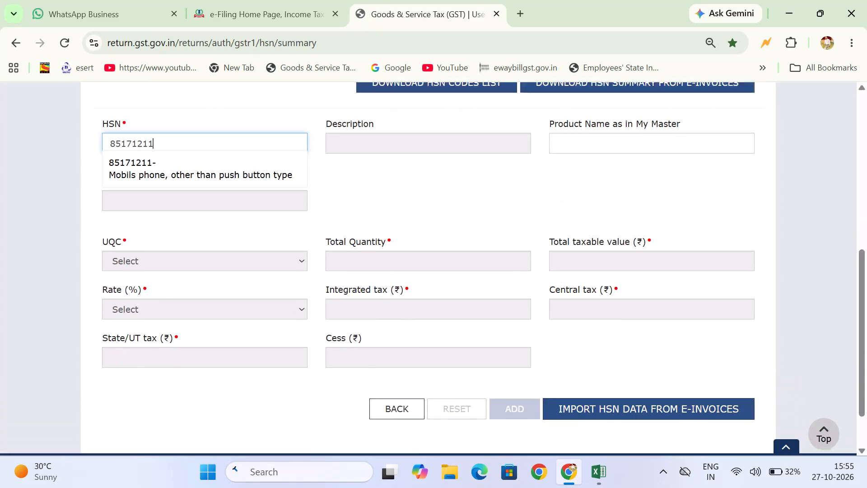
Choose the suggested HSN 85171211, Mobils phone, other than push button type, for the new HSN entry.
{"action": "scroll", "coordinate": [125, 200], "scroll_direction": "down", "scroll_amount": 1}
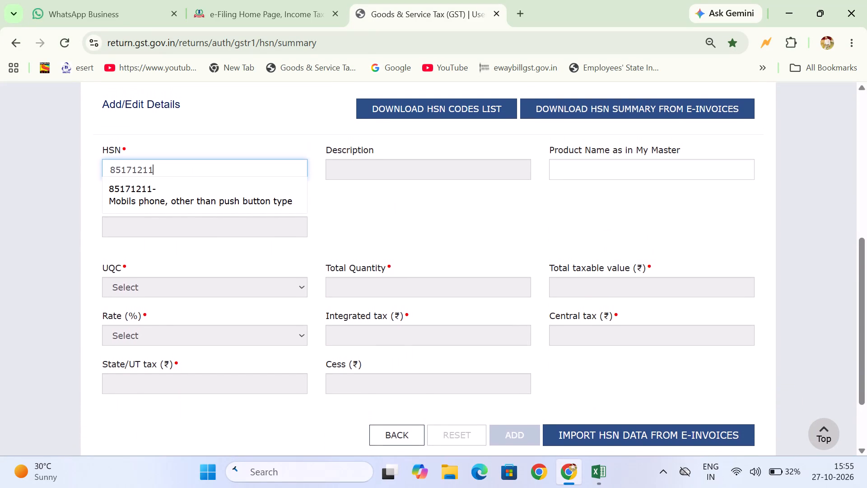
{"action": "scroll", "coordinate": [125, 200], "scroll_direction": "down", "scroll_amount": 1}
{"action": "left_click", "coordinate": [194, 192]}
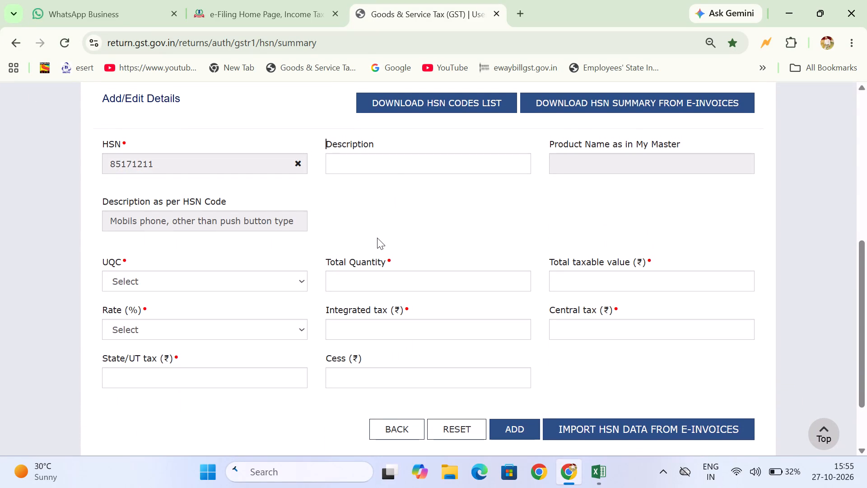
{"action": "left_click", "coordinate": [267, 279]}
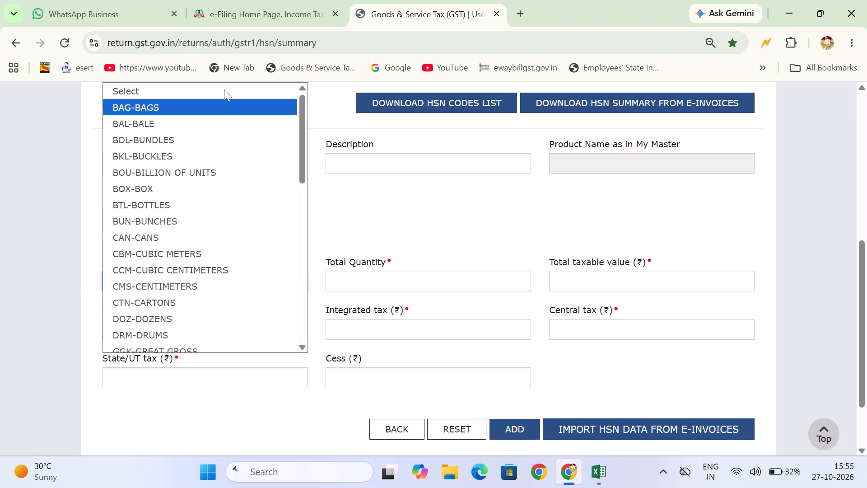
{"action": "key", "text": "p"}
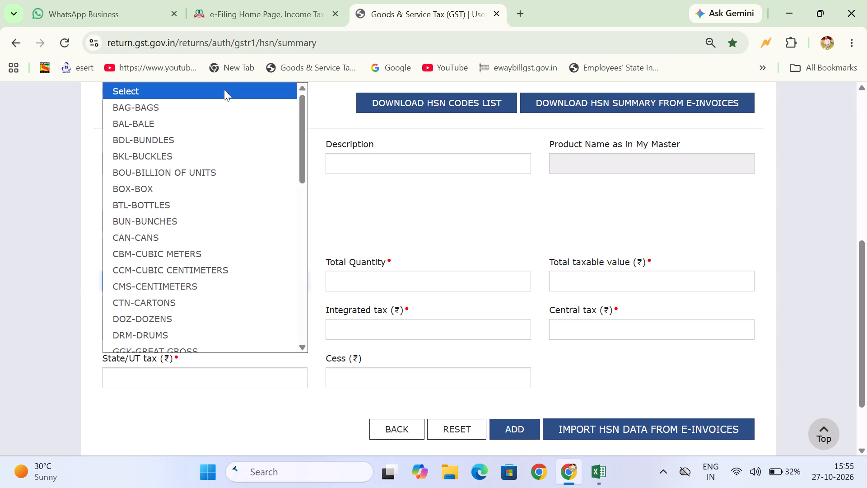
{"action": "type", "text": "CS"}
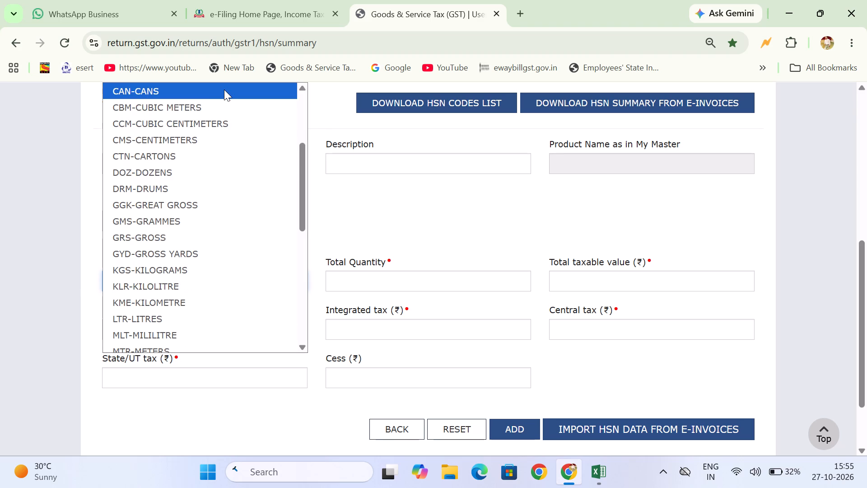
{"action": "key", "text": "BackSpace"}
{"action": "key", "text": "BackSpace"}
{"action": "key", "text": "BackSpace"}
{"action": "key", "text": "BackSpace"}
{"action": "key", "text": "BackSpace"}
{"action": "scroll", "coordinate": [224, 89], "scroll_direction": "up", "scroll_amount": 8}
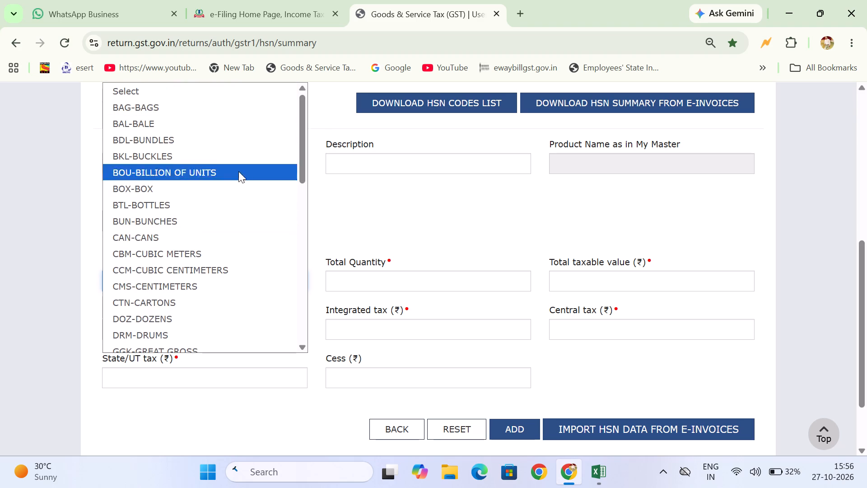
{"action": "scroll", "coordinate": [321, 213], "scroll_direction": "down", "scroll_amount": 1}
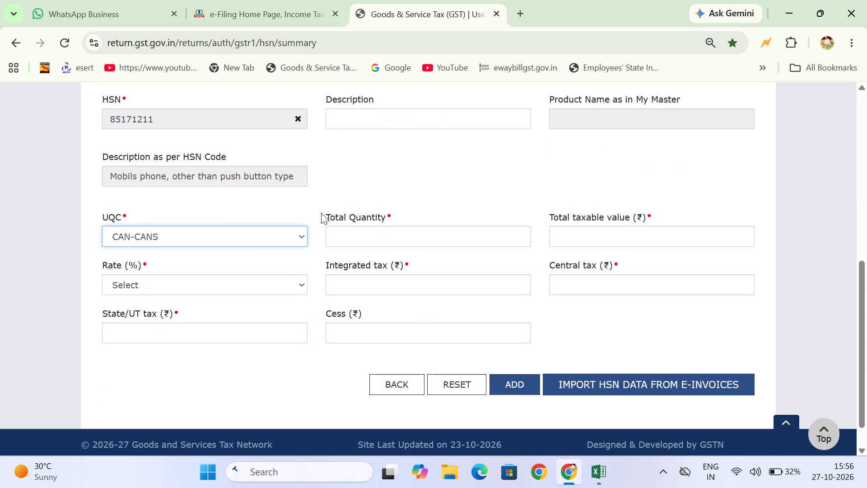
Set the UQC of the HSN entry to PCS-PIECES.
{"action": "left_click", "coordinate": [249, 242]}
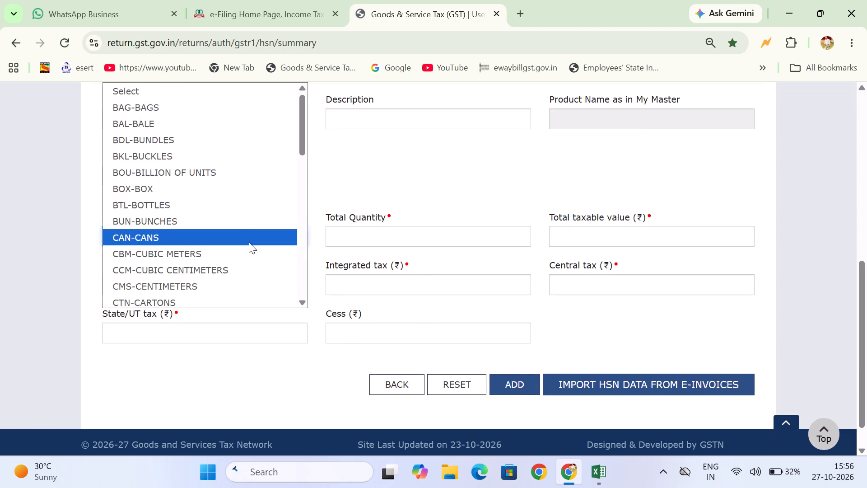
{"action": "key", "text": "p"}
{"action": "scroll", "coordinate": [249, 242], "scroll_direction": "down", "scroll_amount": 1}
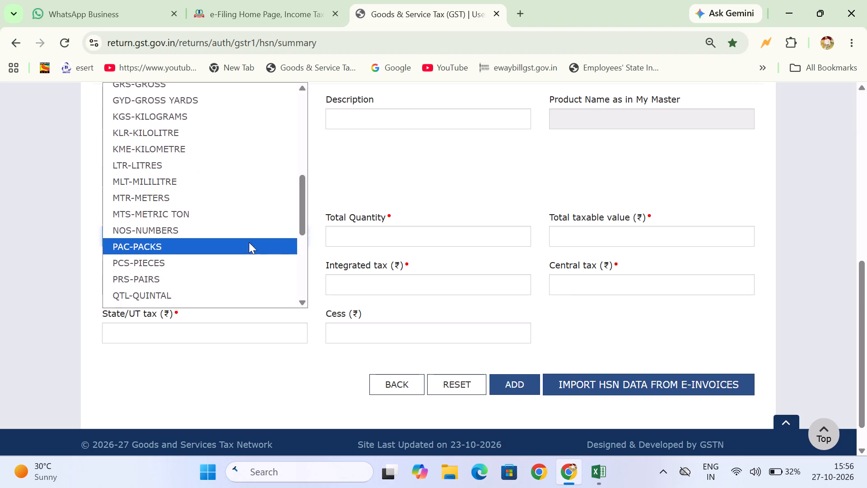
{"action": "scroll", "coordinate": [249, 242], "scroll_direction": "down", "scroll_amount": 1}
{"action": "left_click", "coordinate": [163, 236]}
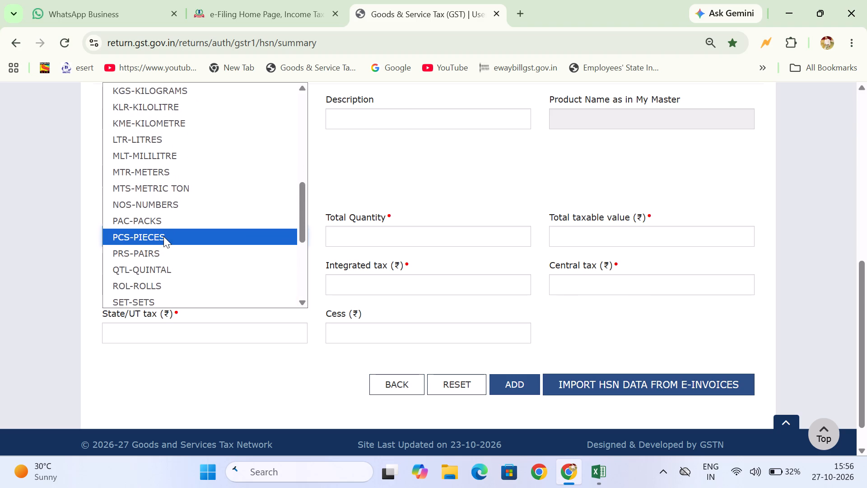
Enter a total quantity of 12 and a total taxable value of ₹542000 for the HSN entry.
{"action": "left_click", "coordinate": [454, 242]}
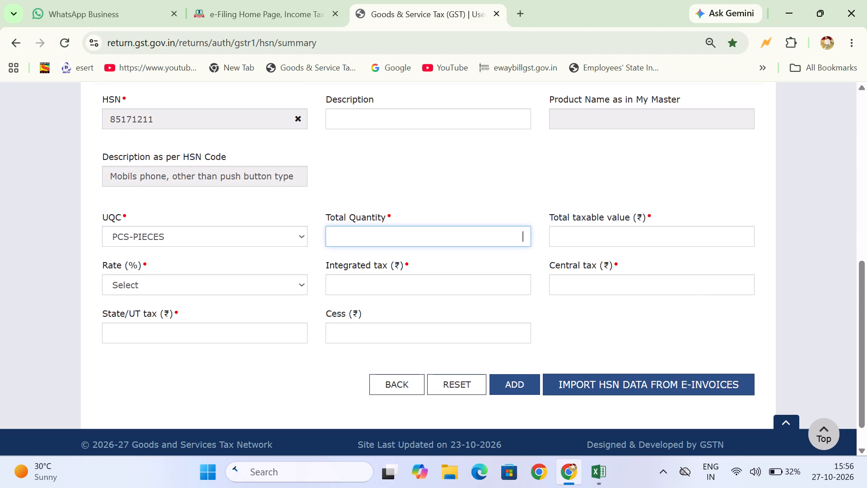
{"action": "type", "text": "12"}
{"action": "left_click", "coordinate": [630, 236]}
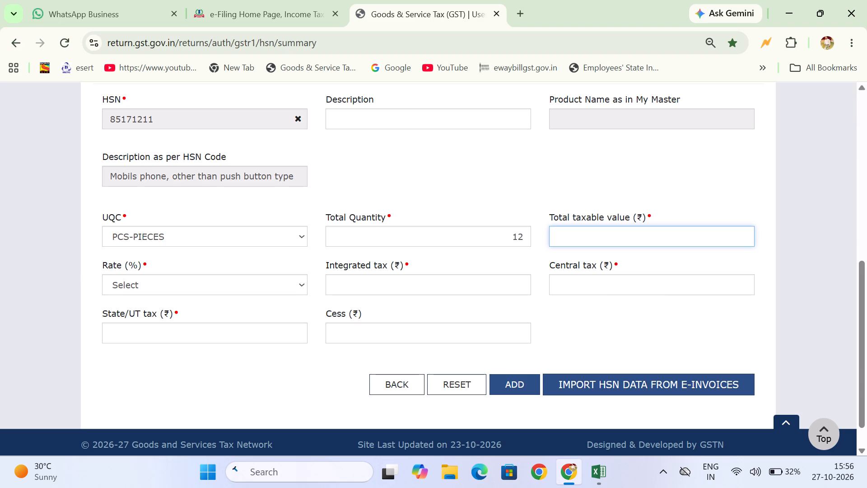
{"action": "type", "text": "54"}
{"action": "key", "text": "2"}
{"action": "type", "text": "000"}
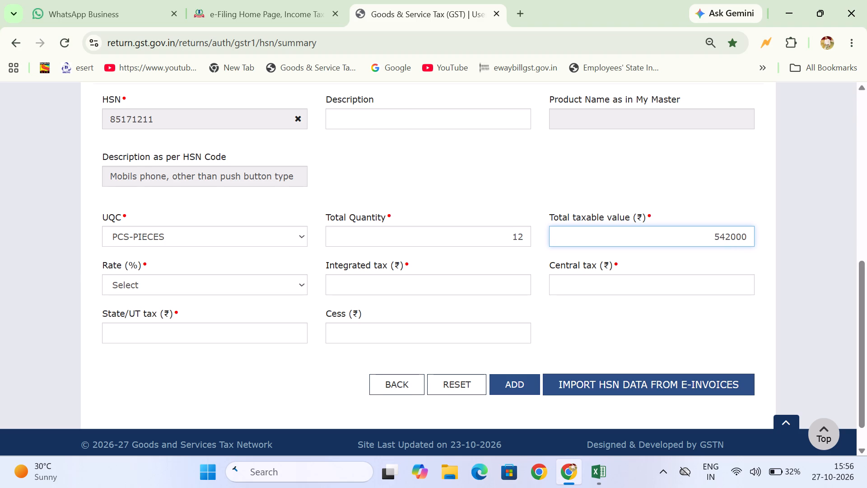
Set the rate to 18% and the integrated tax to ₹97560, and add the HSN entry.
{"action": "scroll", "coordinate": [630, 236], "scroll_direction": "down", "scroll_amount": 1}
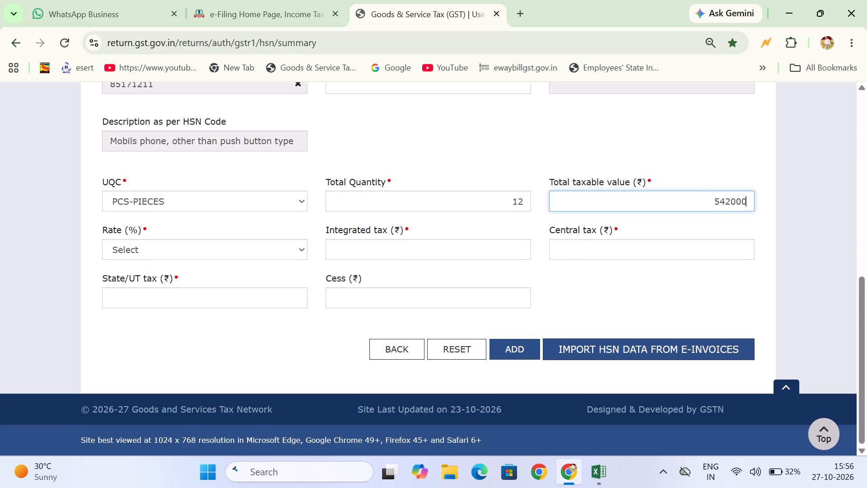
{"action": "left_click", "coordinate": [283, 244]}
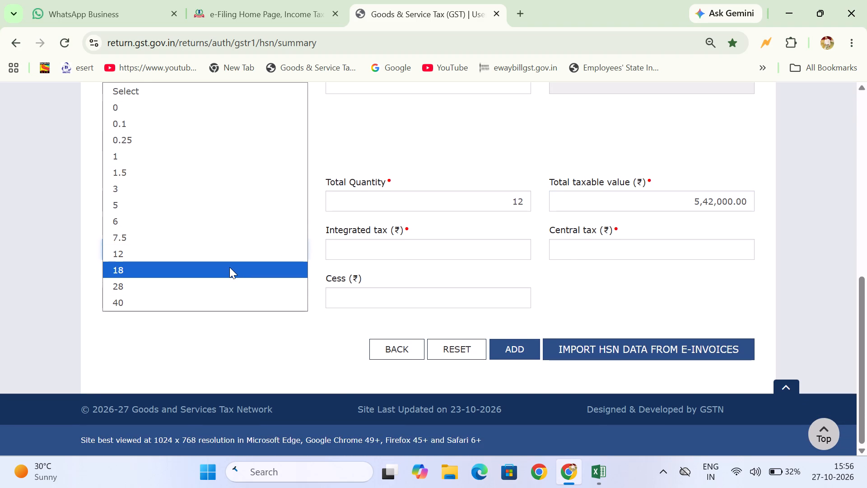
{"action": "left_click", "coordinate": [229, 267]}
{"action": "left_click", "coordinate": [399, 286]}
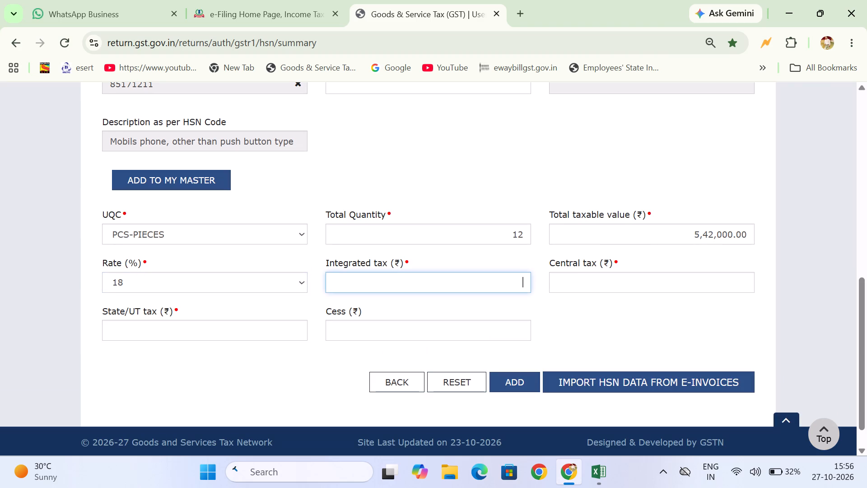
{"action": "key", "text": "9"}
{"action": "key", "text": "7"}
{"action": "type", "text": "56"}
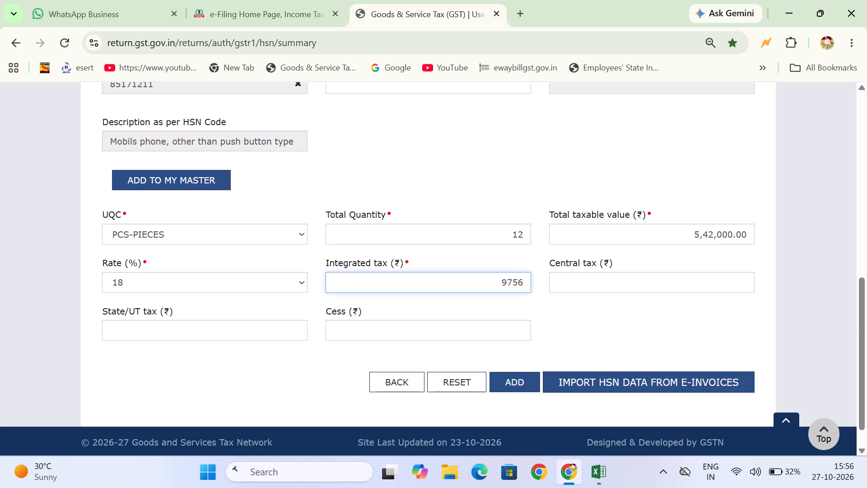
{"action": "key", "text": "0"}
{"action": "scroll", "coordinate": [399, 286], "scroll_direction": "down", "scroll_amount": 1}
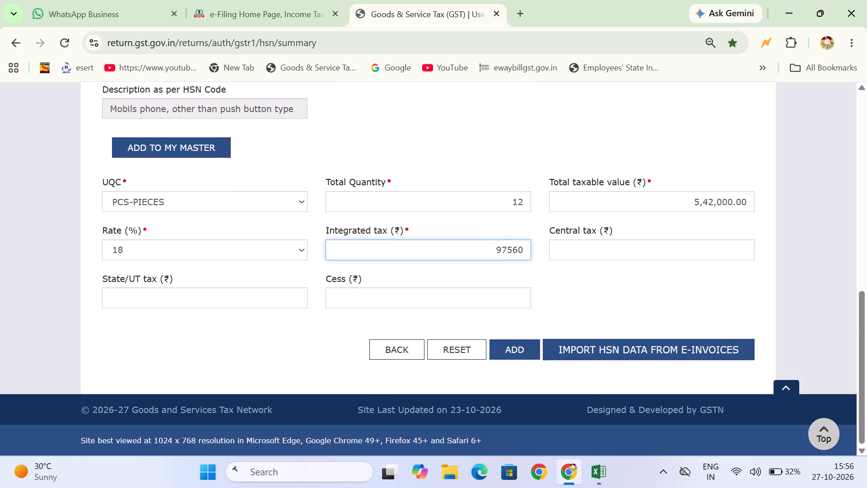
{"action": "left_click", "coordinate": [511, 354]}
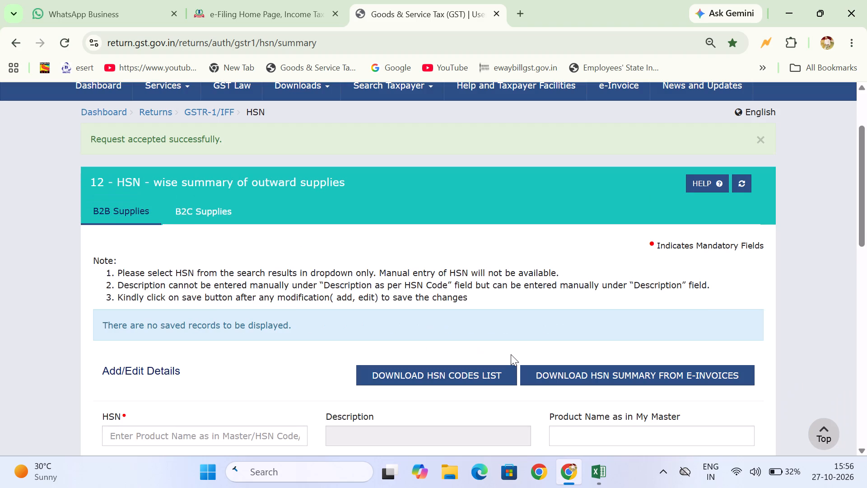
Review the added 85171211 row among the entries awaiting saving and save the HSN-wise summary.
{"action": "scroll", "coordinate": [511, 354], "scroll_direction": "down", "scroll_amount": 9}
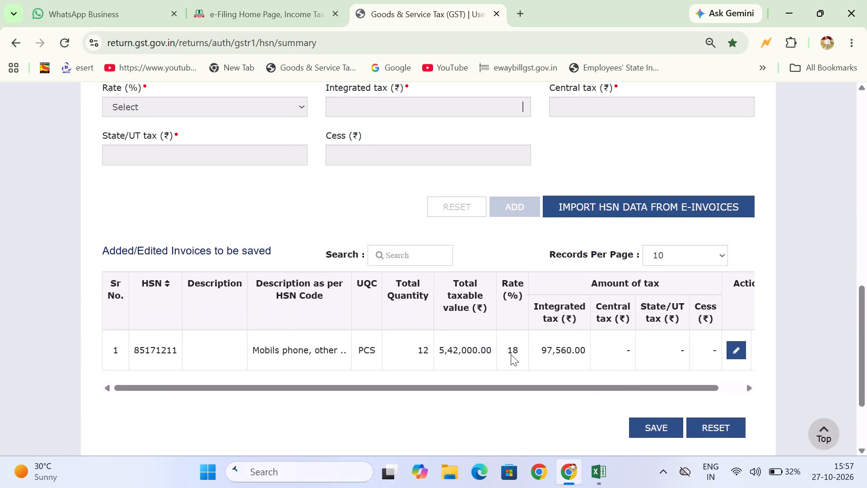
{"action": "scroll", "coordinate": [511, 354], "scroll_direction": "down", "scroll_amount": 1}
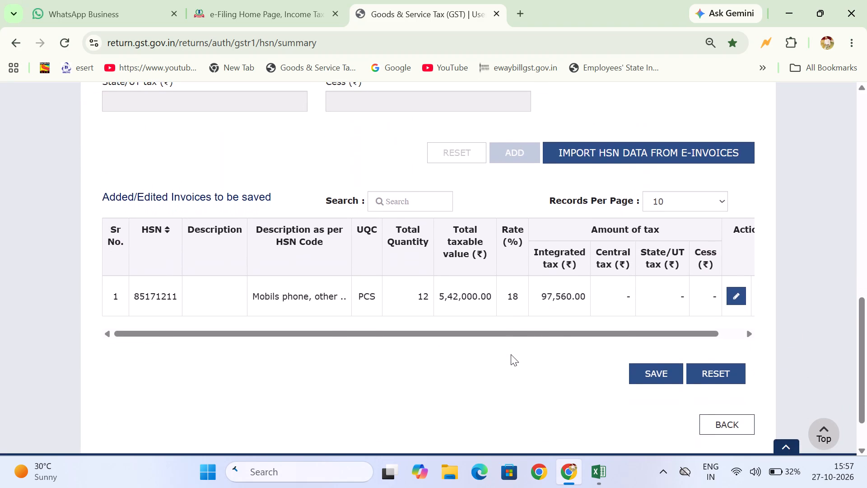
{"action": "scroll", "coordinate": [387, 247], "scroll_direction": "up", "scroll_amount": 2}
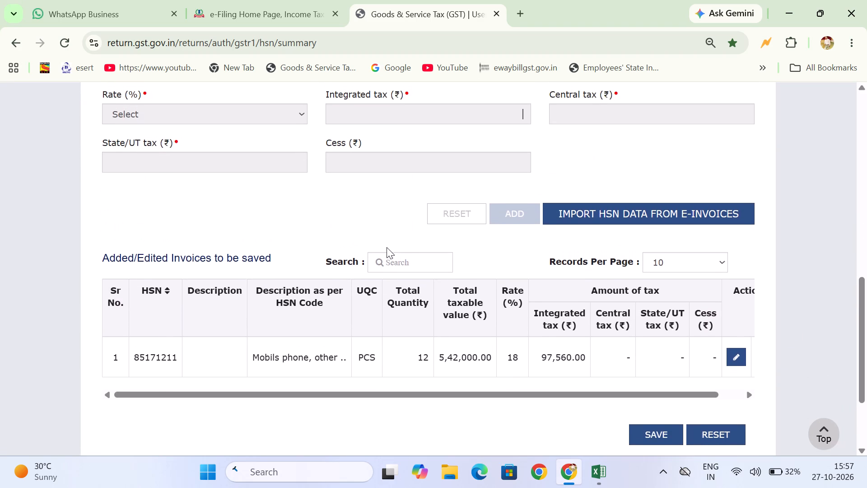
{"action": "scroll", "coordinate": [387, 247], "scroll_direction": "up", "scroll_amount": 2}
{"action": "scroll", "coordinate": [387, 247], "scroll_direction": "down", "scroll_amount": 7}
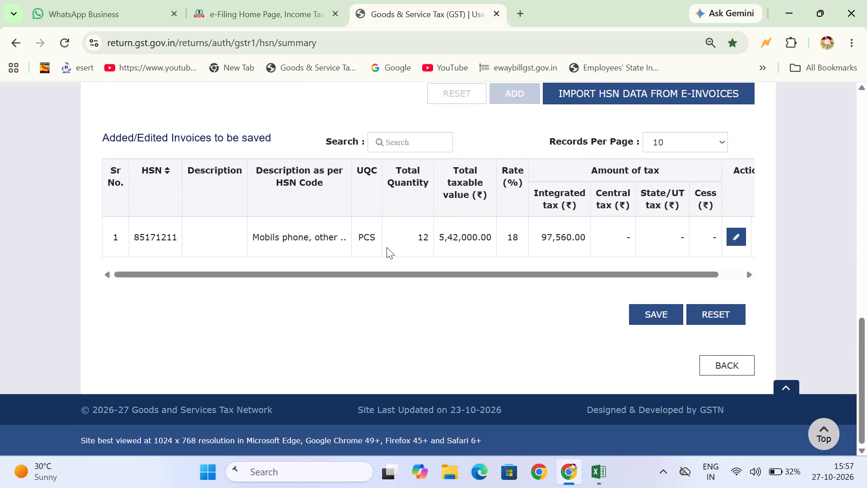
{"action": "left_click", "coordinate": [657, 315]}
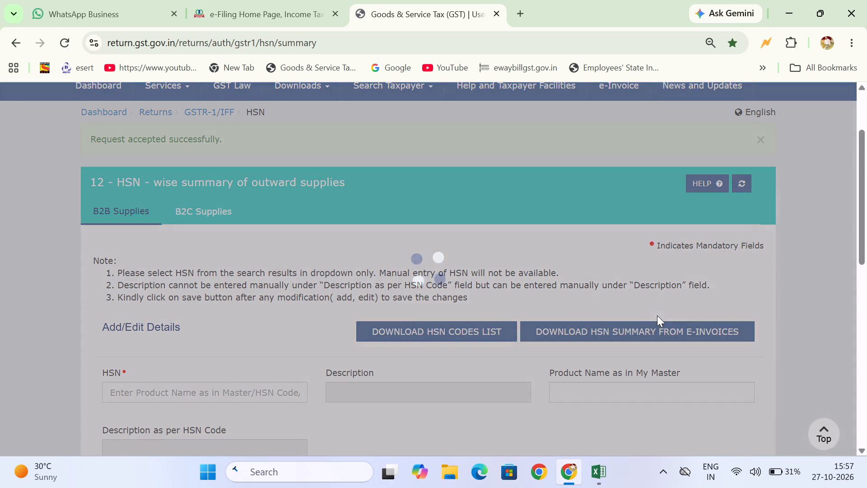
Check the processed HSN record and return to the GSTR-1 record overview.
{"action": "scroll", "coordinate": [382, 334], "scroll_direction": "down", "scroll_amount": 8}
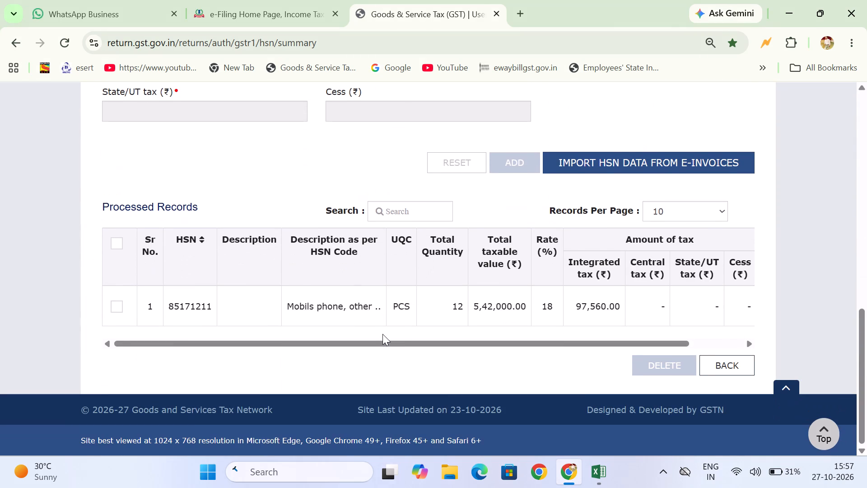
{"action": "left_click", "coordinate": [727, 363]}
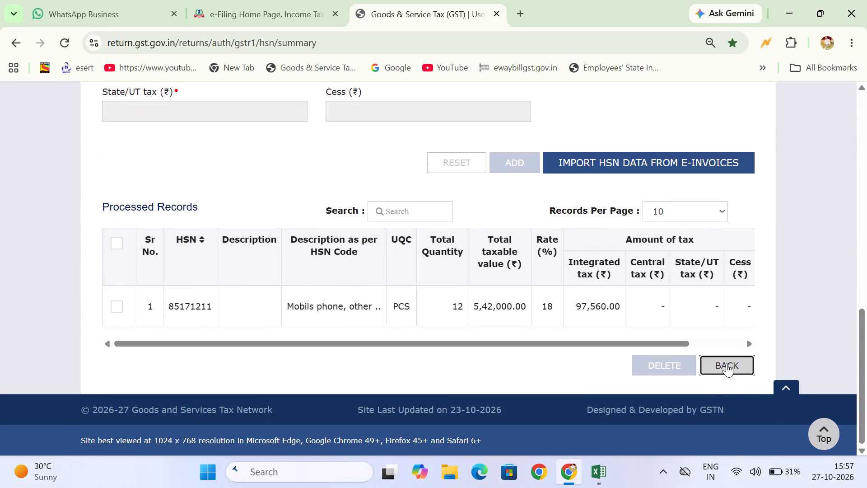
Reopen section 12 - HSN-wise summary of outward supplies and review its processed record.
{"action": "scroll", "coordinate": [288, 413], "scroll_direction": "down", "scroll_amount": 4}
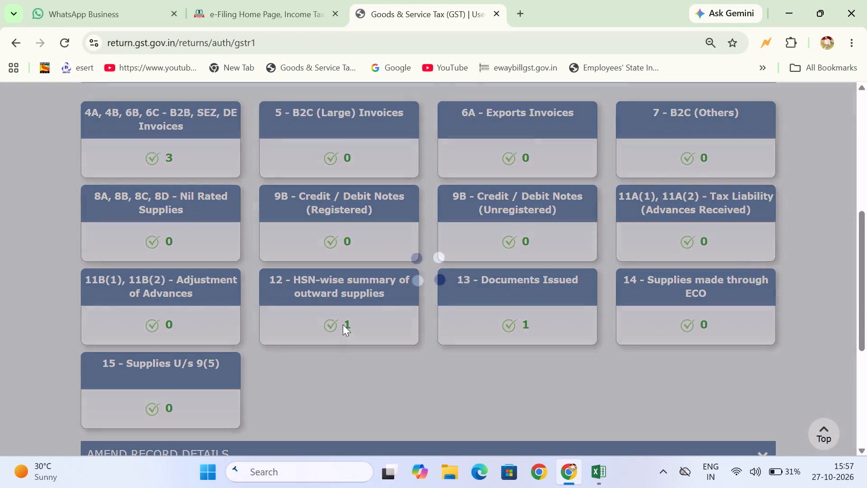
{"action": "left_click", "coordinate": [343, 324]}
{"action": "left_click", "coordinate": [343, 324]}
{"action": "scroll", "coordinate": [343, 324], "scroll_direction": "down", "scroll_amount": 3}
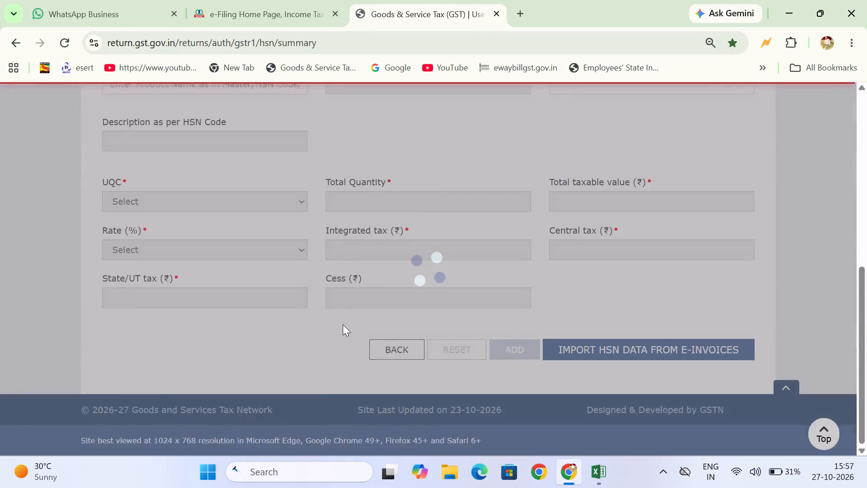
{"action": "scroll", "coordinate": [343, 324], "scroll_direction": "down", "scroll_amount": 1}
{"action": "scroll", "coordinate": [343, 324], "scroll_direction": "up", "scroll_amount": 1}
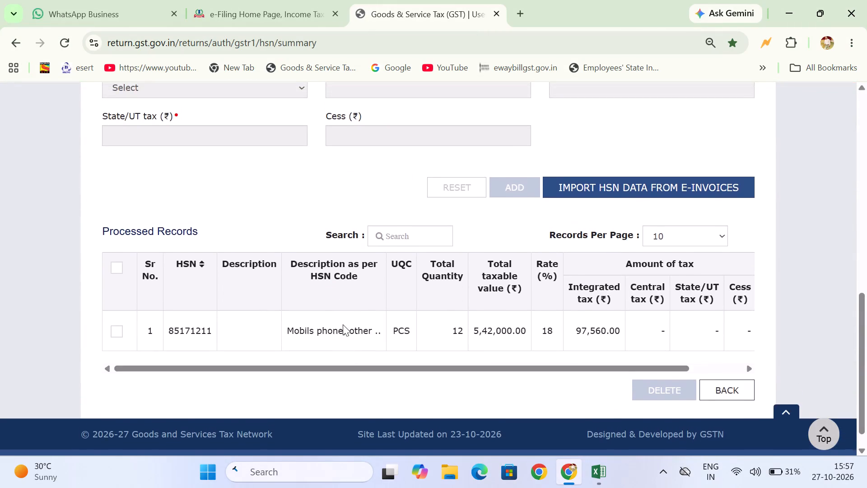
Start a new B2B HSN entry with HSN code 84796000, Evaporative air coolers.
{"action": "scroll", "coordinate": [343, 324], "scroll_direction": "up", "scroll_amount": 1}
{"action": "scroll", "coordinate": [343, 324], "scroll_direction": "down", "scroll_amount": 1}
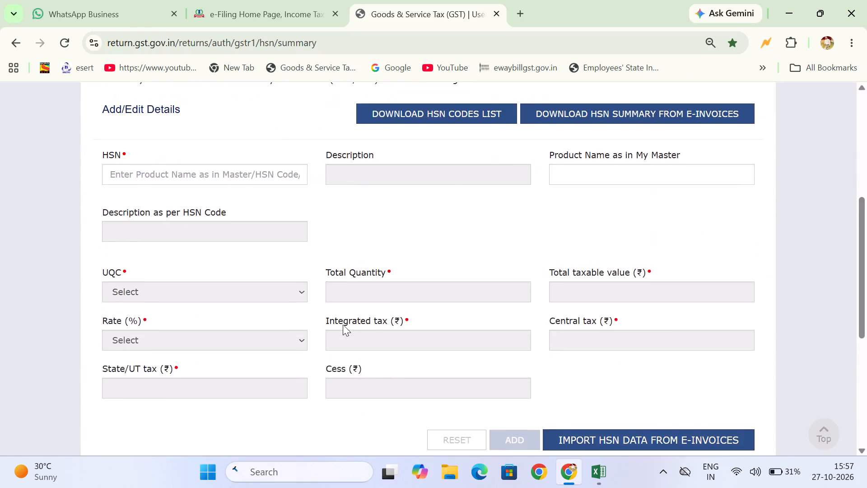
{"action": "scroll", "coordinate": [343, 324], "scroll_direction": "down", "scroll_amount": 1}
{"action": "left_click", "coordinate": [131, 244]}
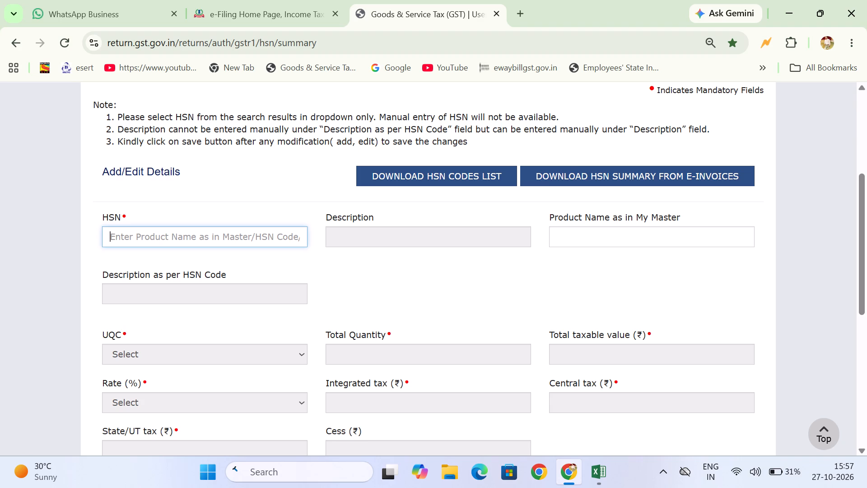
{"action": "key", "text": "8"}
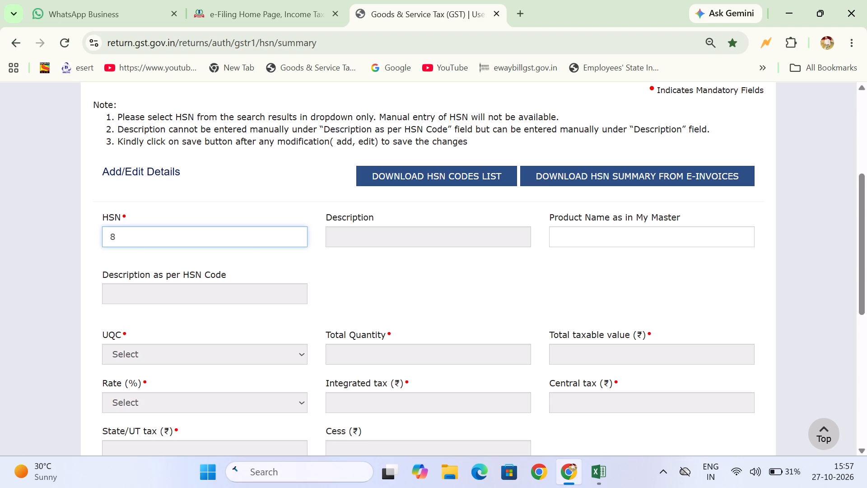
{"action": "key", "text": "4"}
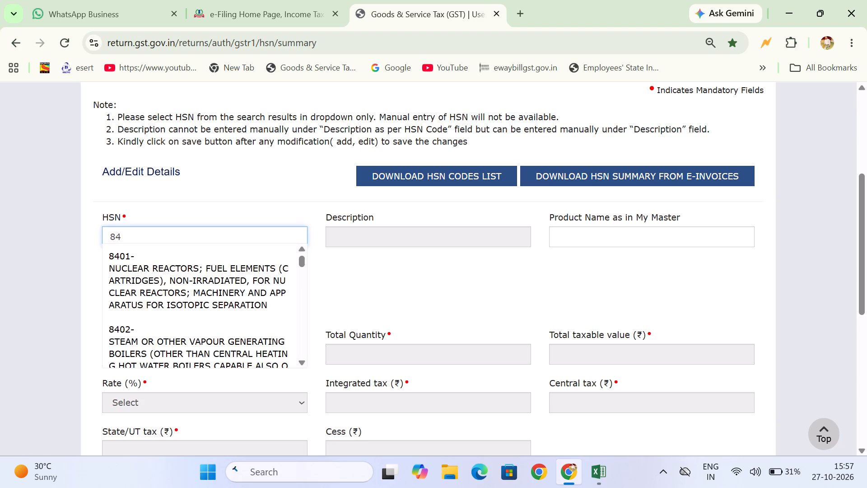
{"action": "key", "text": "7"}
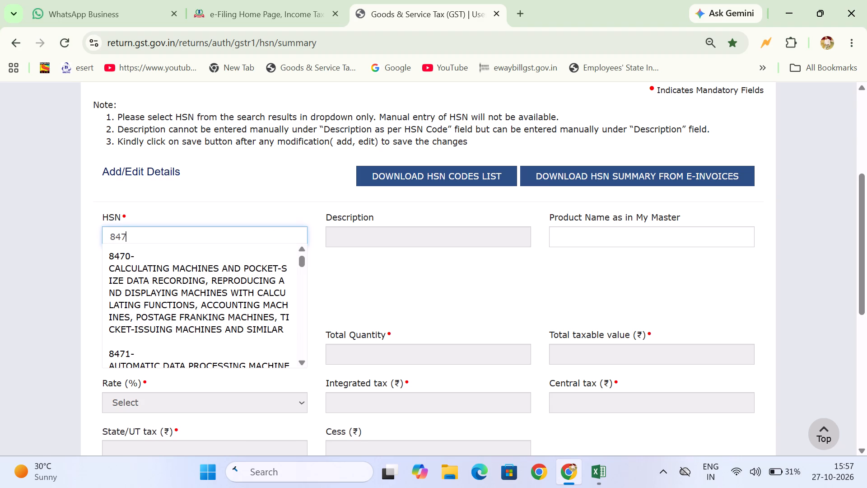
{"action": "type", "text": "96"}
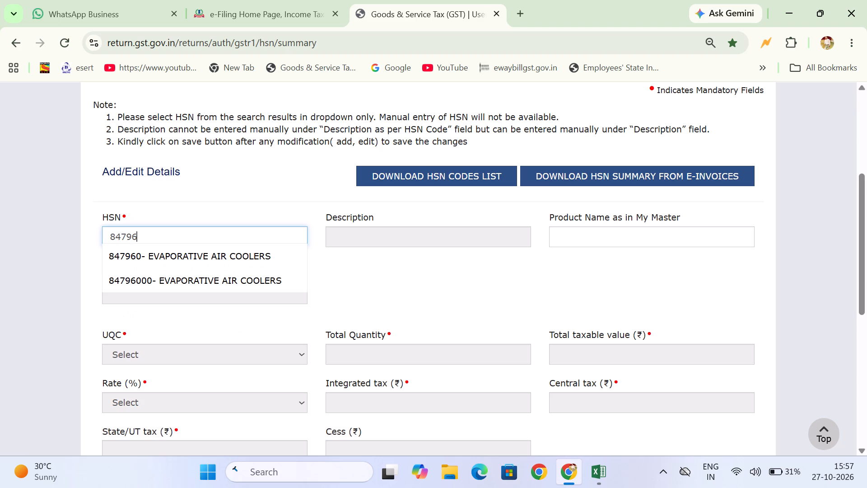
{"action": "type", "text": "000"}
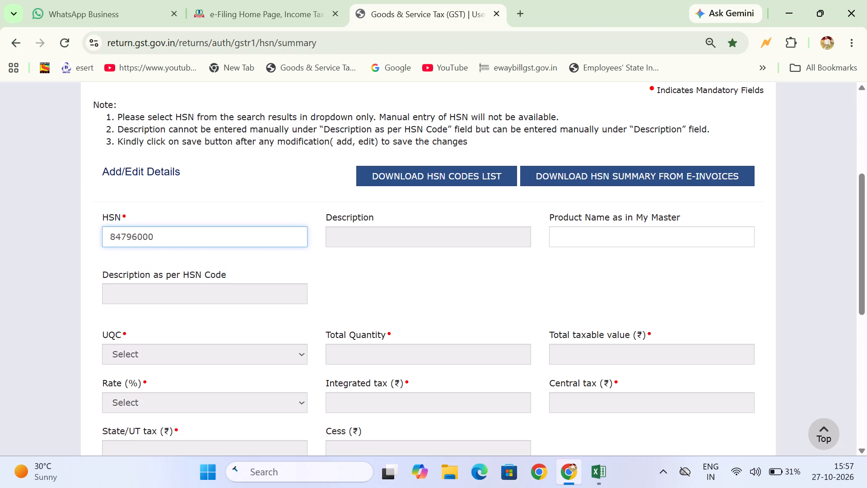
{"action": "scroll", "coordinate": [131, 244], "scroll_direction": "down", "scroll_amount": 1}
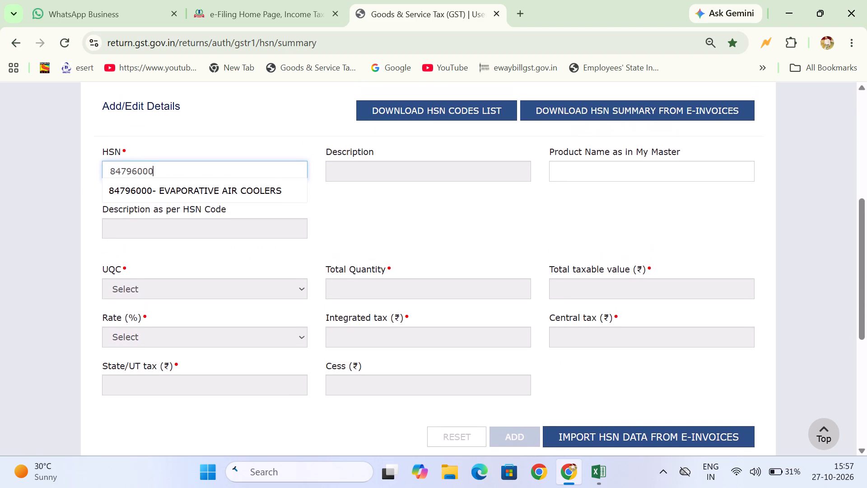
{"action": "left_click", "coordinate": [173, 188]}
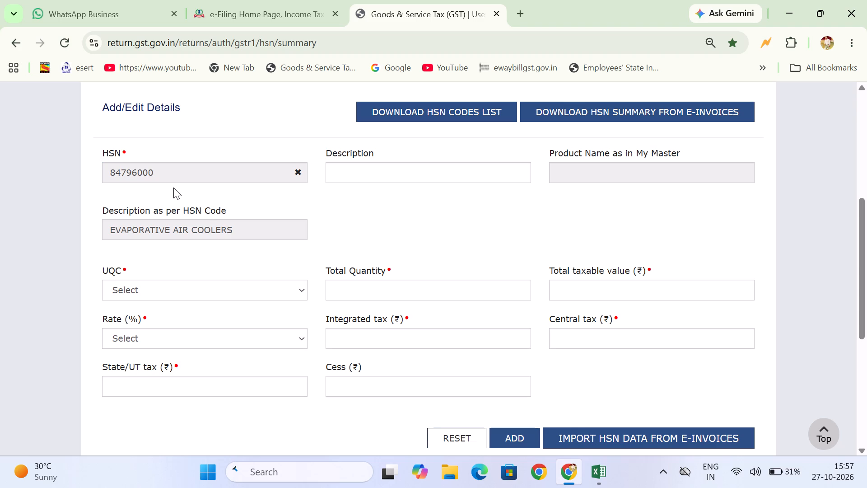
Set the 84796000 entry's UQC to PCS-PIECES, total quantity to 20 and rate to 18%.
{"action": "left_click", "coordinate": [249, 284]}
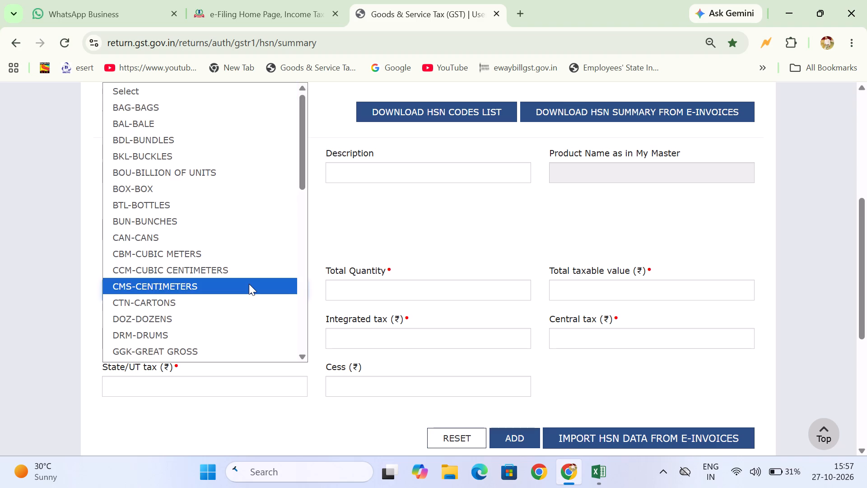
{"action": "key", "text": "p"}
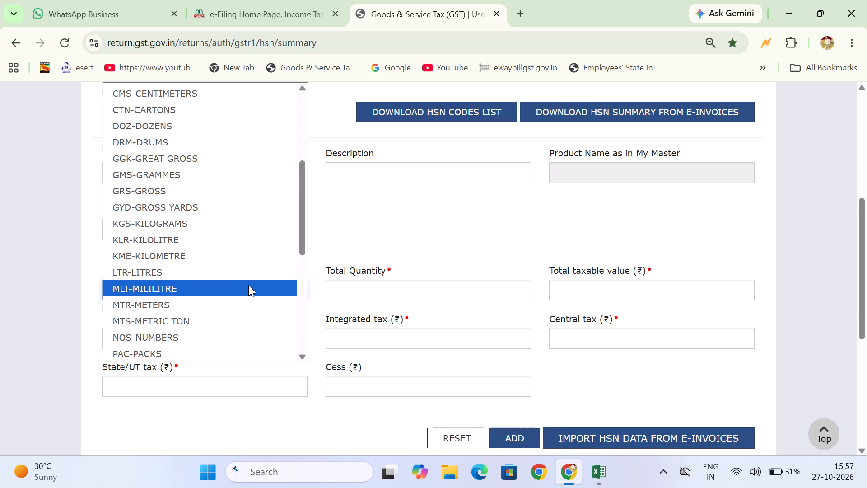
{"action": "scroll", "coordinate": [248, 285], "scroll_direction": "down", "scroll_amount": 2}
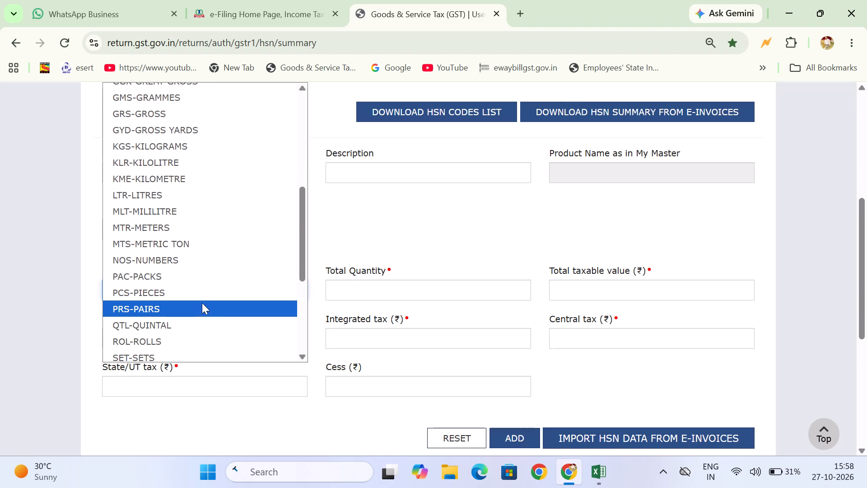
{"action": "left_click", "coordinate": [202, 288]}
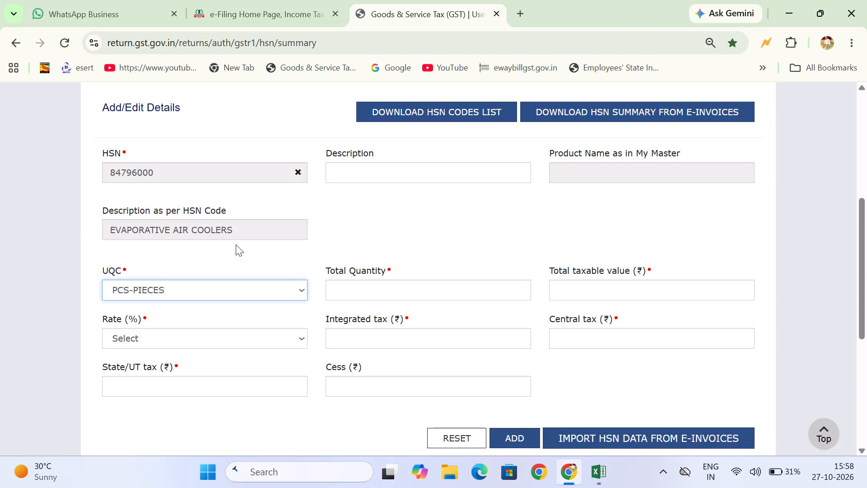
{"action": "left_click", "coordinate": [420, 296]}
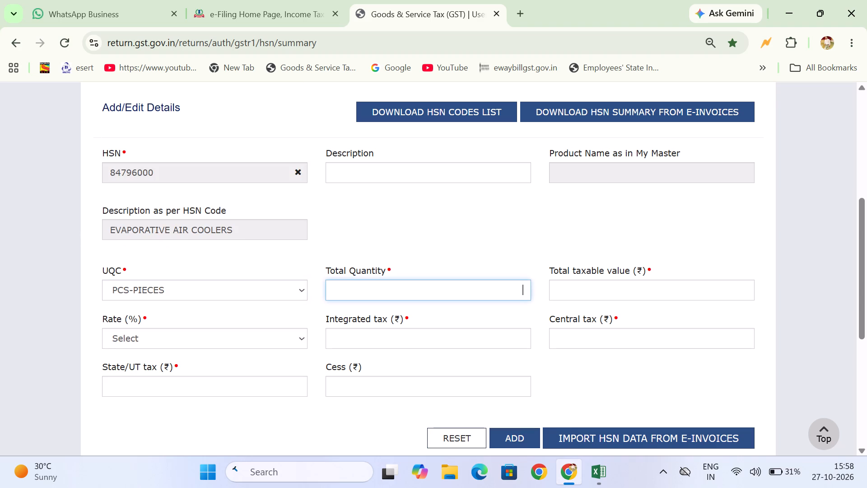
{"action": "type", "text": "20"}
{"action": "left_click", "coordinate": [582, 294]}
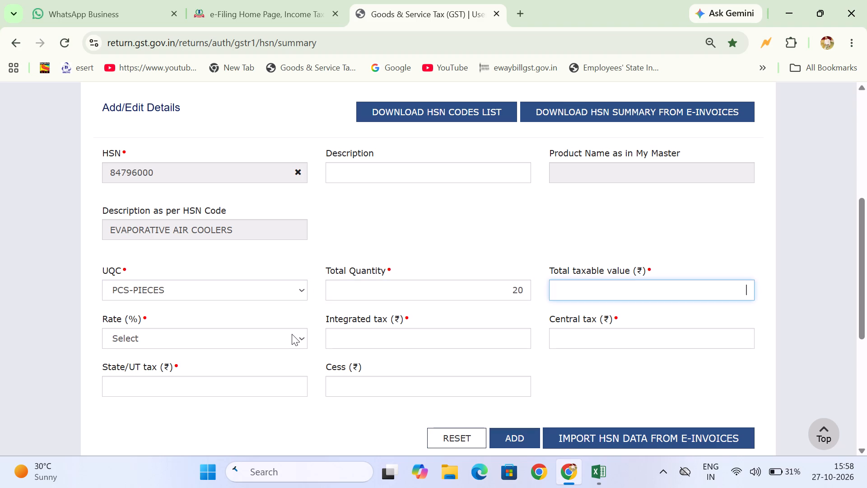
{"action": "left_click", "coordinate": [292, 334]}
{"action": "left_click", "coordinate": [221, 294]}
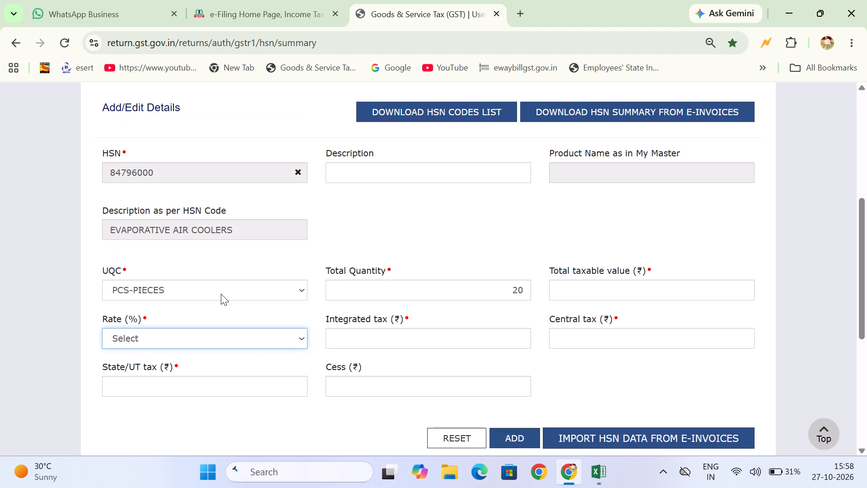
Enter a total taxable value of ₹150634 and integrated tax of ₹27114.12, and add the 84796000 entry.
{"action": "scroll", "coordinate": [525, 325], "scroll_direction": "down", "scroll_amount": 3}
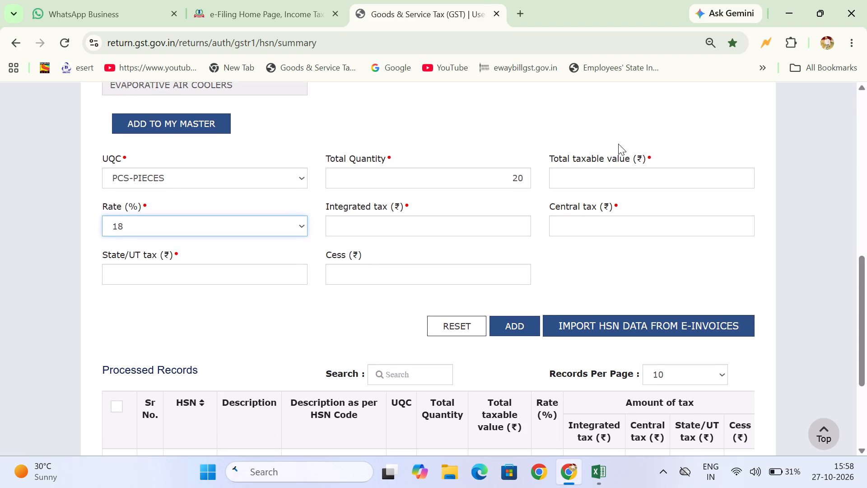
{"action": "left_click", "coordinate": [618, 176]}
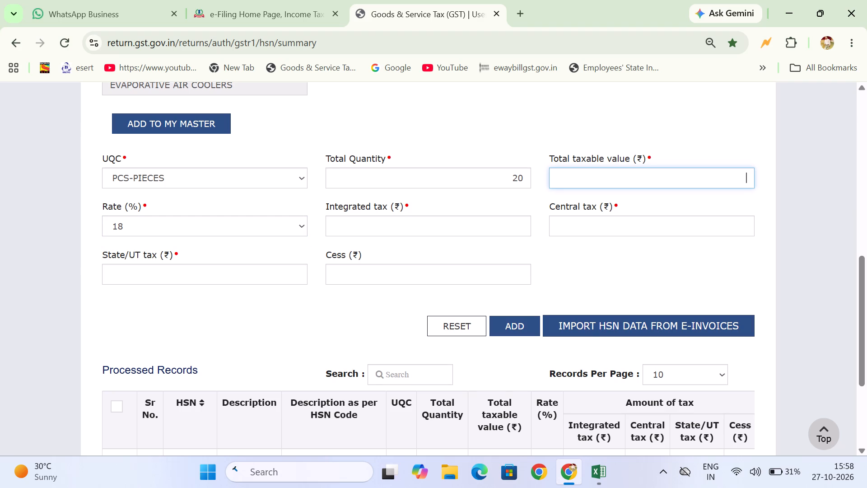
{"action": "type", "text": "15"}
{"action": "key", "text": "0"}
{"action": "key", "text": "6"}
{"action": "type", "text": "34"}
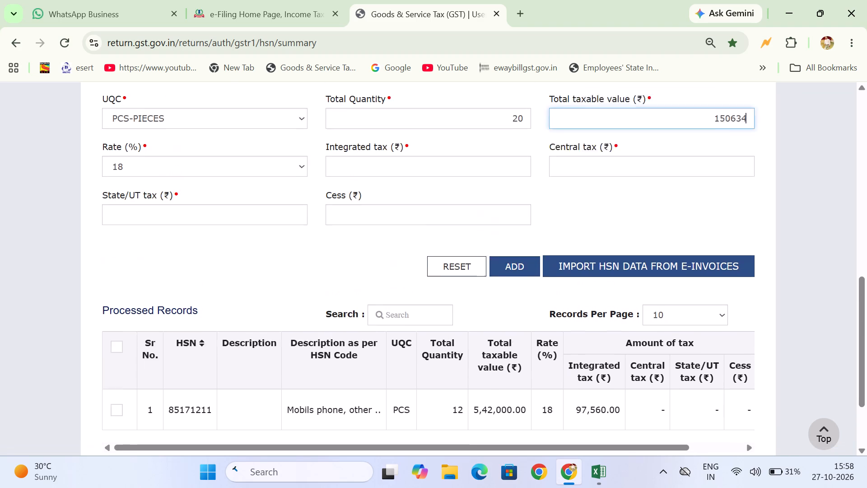
{"action": "left_click", "coordinate": [478, 228]}
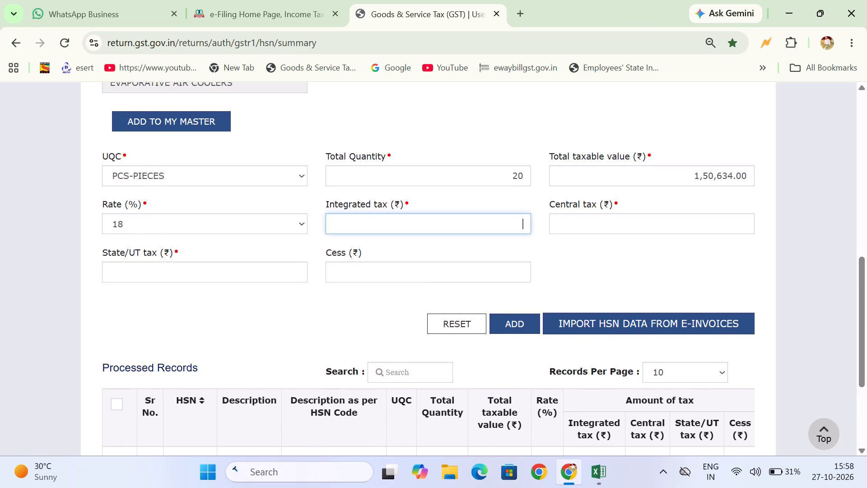
{"action": "type", "text": "27"}
{"action": "type", "text": "114"}
{"action": "type", "text": ".12"}
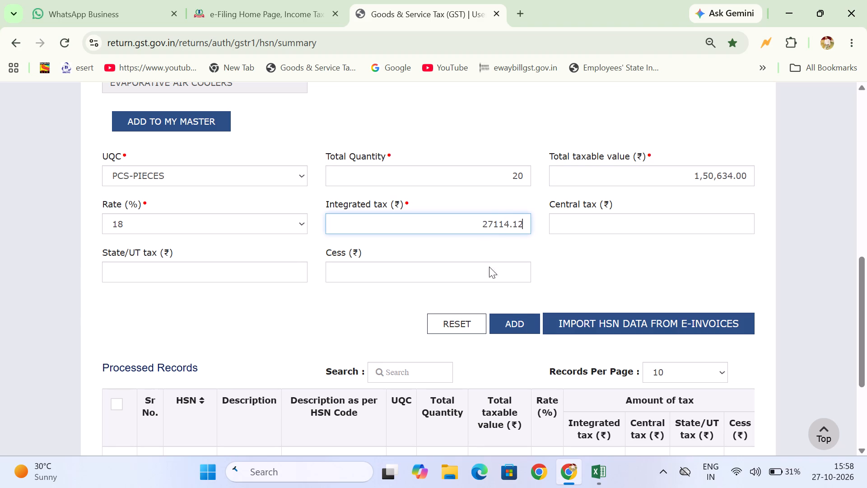
{"action": "left_click", "coordinate": [512, 321]}
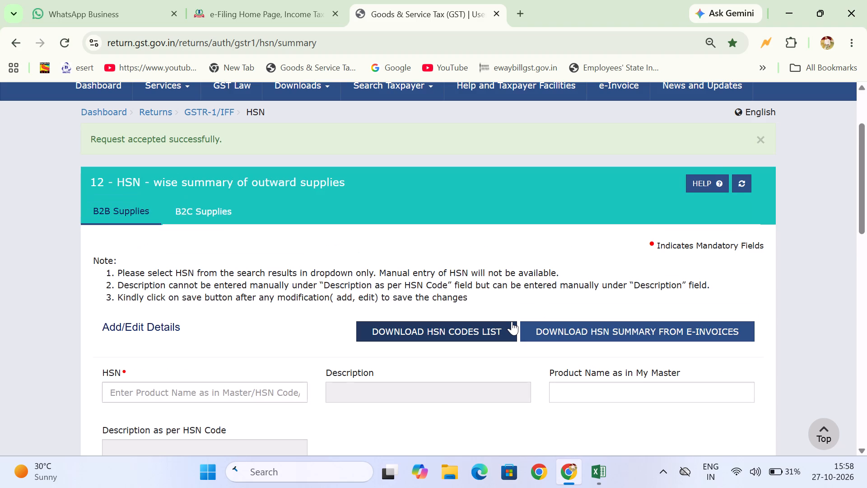
Review the added 84796000 row among the entries awaiting saving and save the HSN-wise summary.
{"action": "scroll", "coordinate": [512, 321], "scroll_direction": "down", "scroll_amount": 6}
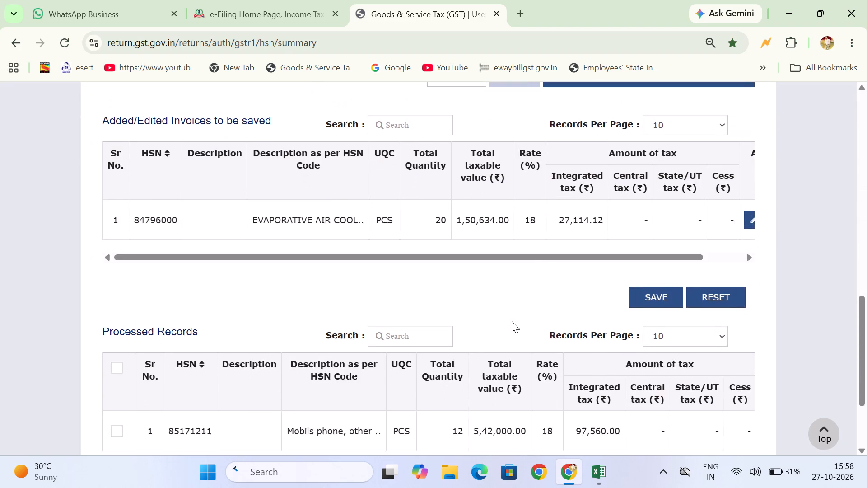
{"action": "scroll", "coordinate": [512, 321], "scroll_direction": "down", "scroll_amount": 2}
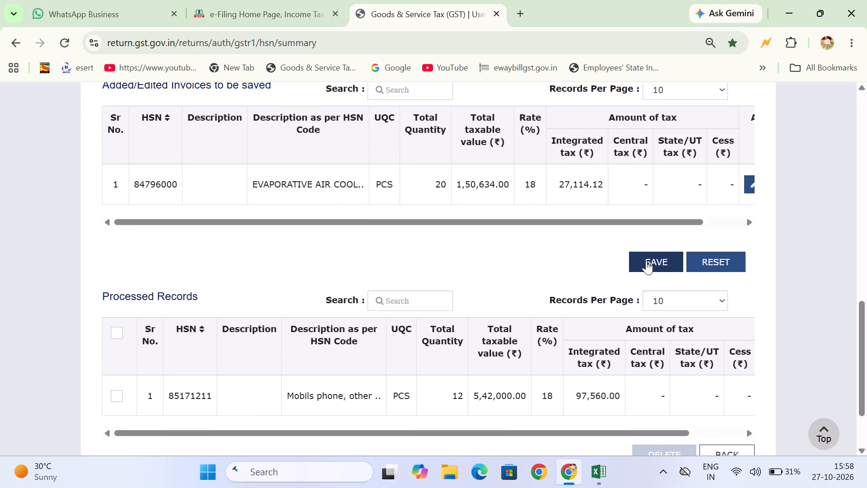
{"action": "left_click", "coordinate": [646, 261]}
{"action": "scroll", "coordinate": [489, 274], "scroll_direction": "down", "scroll_amount": 2}
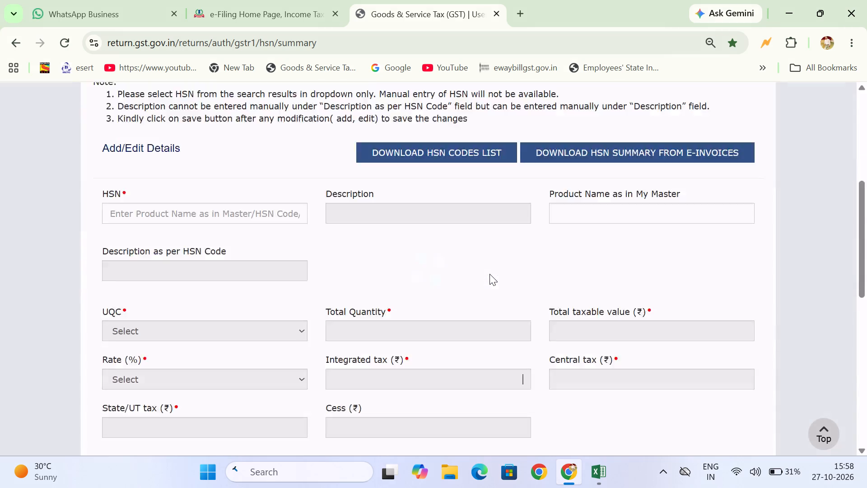
{"action": "scroll", "coordinate": [489, 274], "scroll_direction": "down", "scroll_amount": 3}
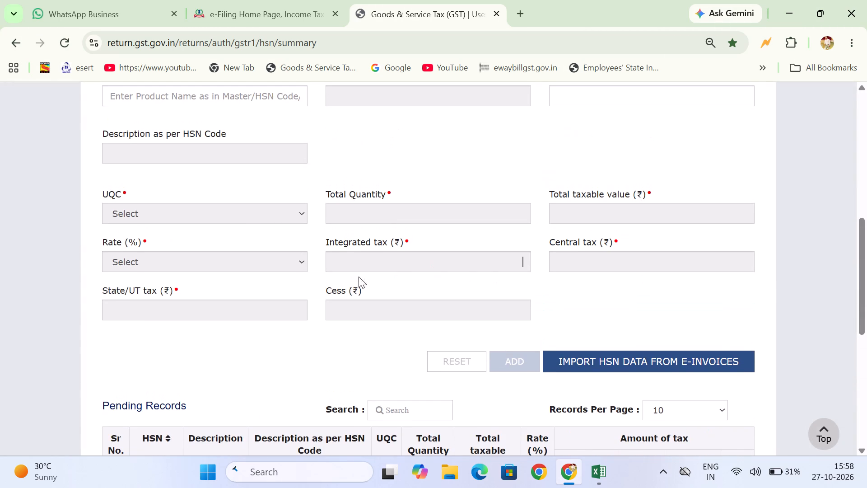
Start another B2B HSN entry with HSN code 85171211, Mobils phone, other than push button type.
{"action": "scroll", "coordinate": [153, 202], "scroll_direction": "up", "scroll_amount": 1}
{"action": "left_click", "coordinate": [173, 178]}
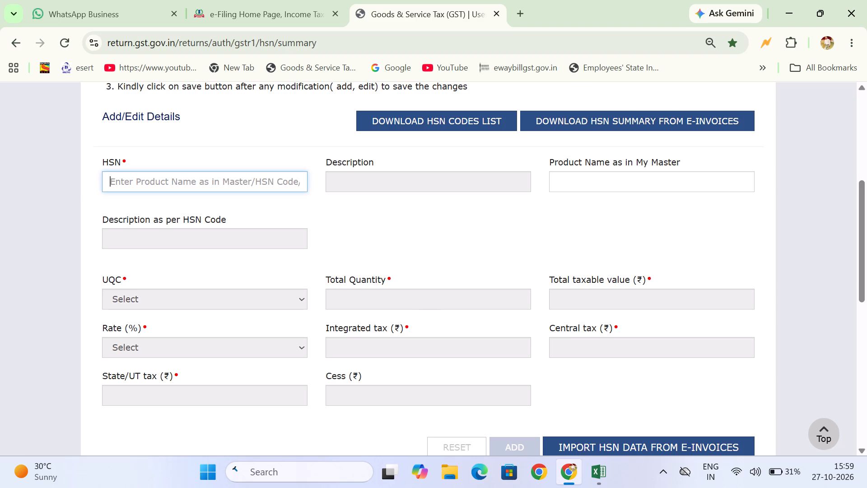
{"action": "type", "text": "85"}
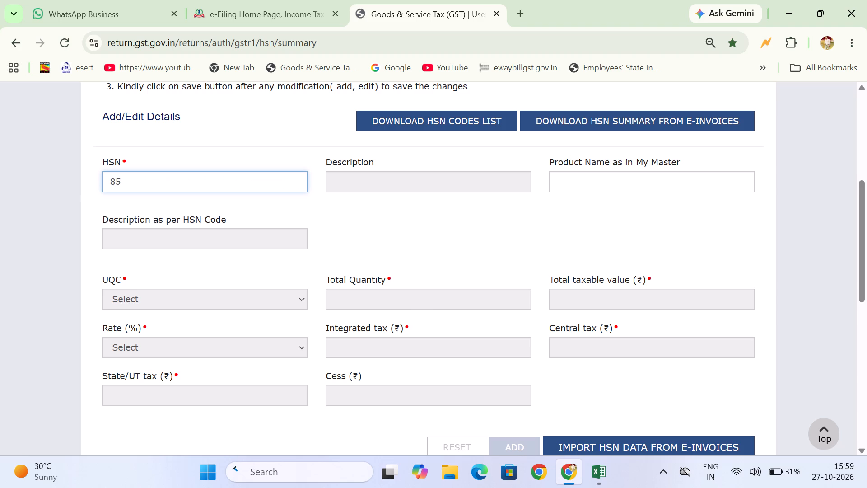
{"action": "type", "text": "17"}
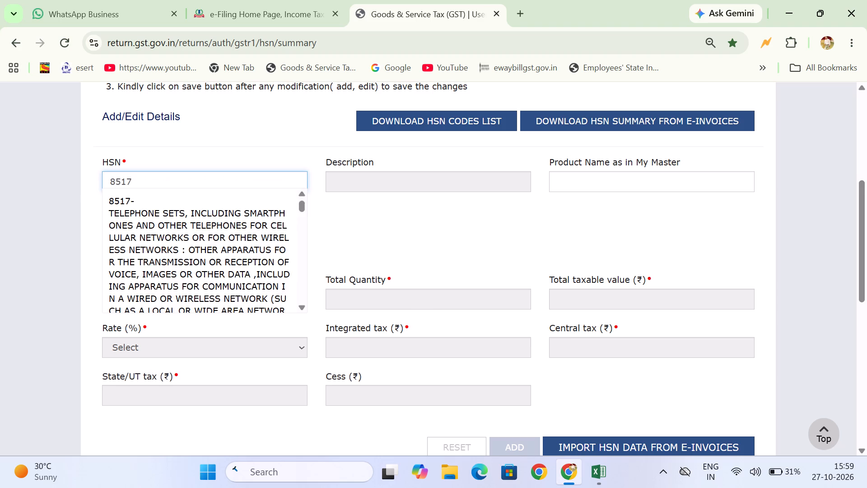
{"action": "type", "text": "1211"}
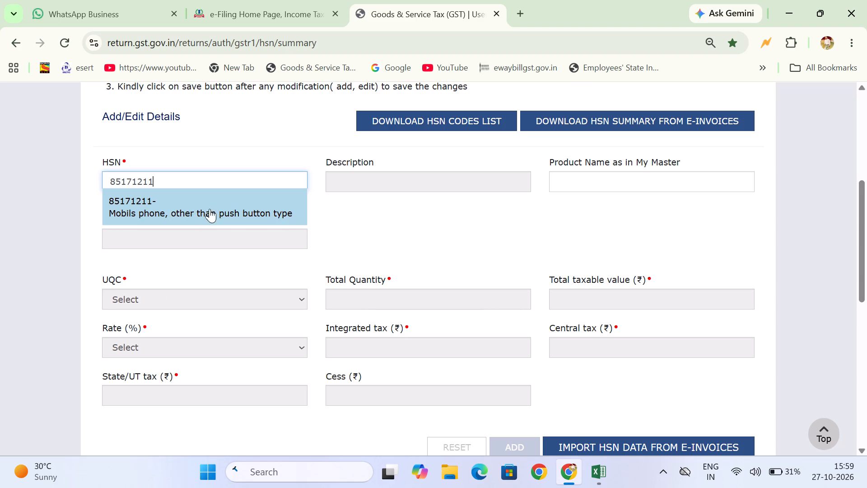
{"action": "left_click", "coordinate": [217, 199]}
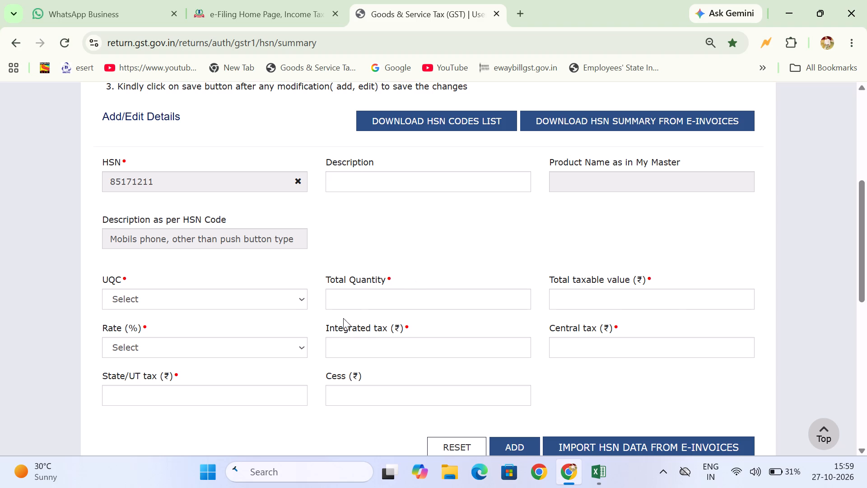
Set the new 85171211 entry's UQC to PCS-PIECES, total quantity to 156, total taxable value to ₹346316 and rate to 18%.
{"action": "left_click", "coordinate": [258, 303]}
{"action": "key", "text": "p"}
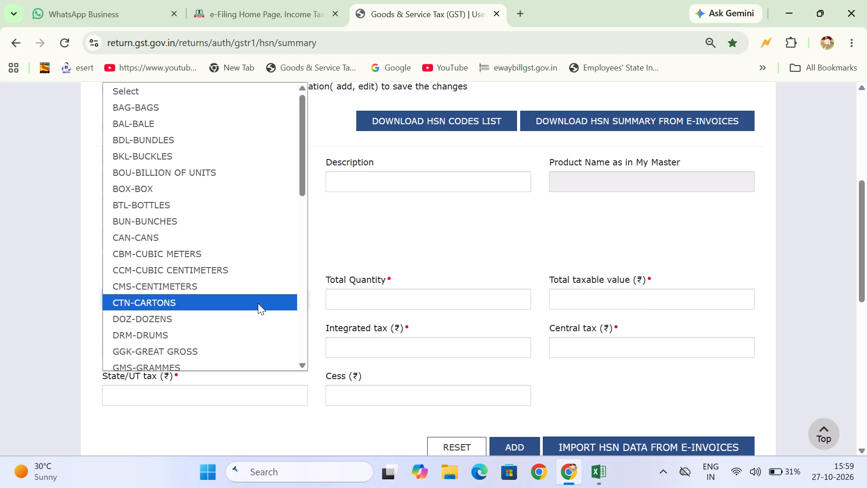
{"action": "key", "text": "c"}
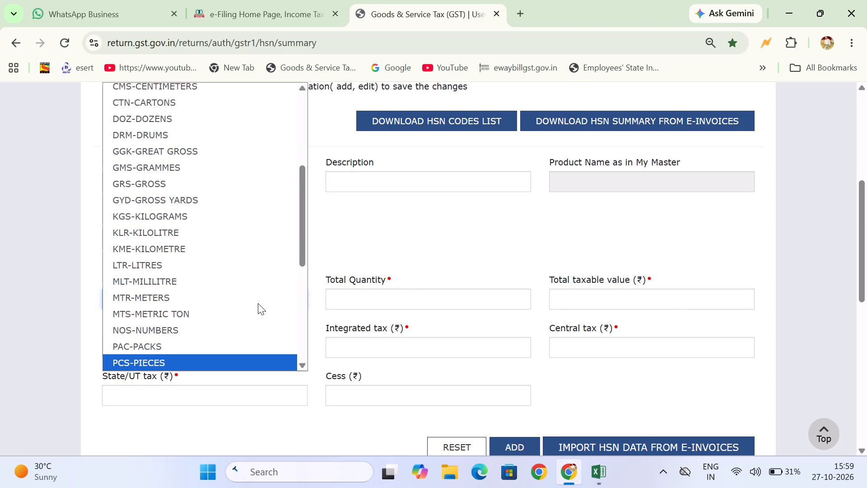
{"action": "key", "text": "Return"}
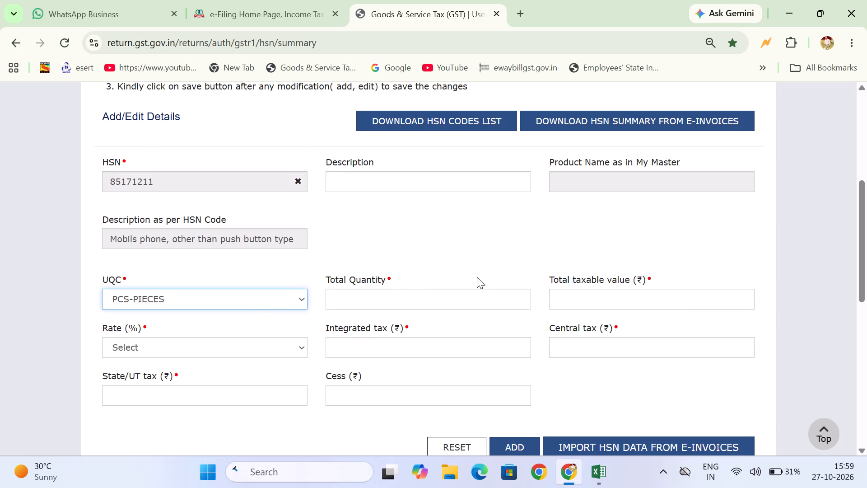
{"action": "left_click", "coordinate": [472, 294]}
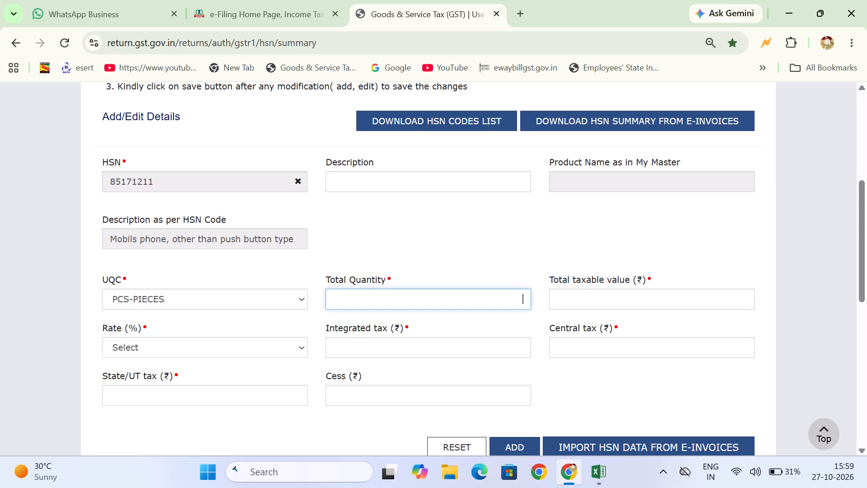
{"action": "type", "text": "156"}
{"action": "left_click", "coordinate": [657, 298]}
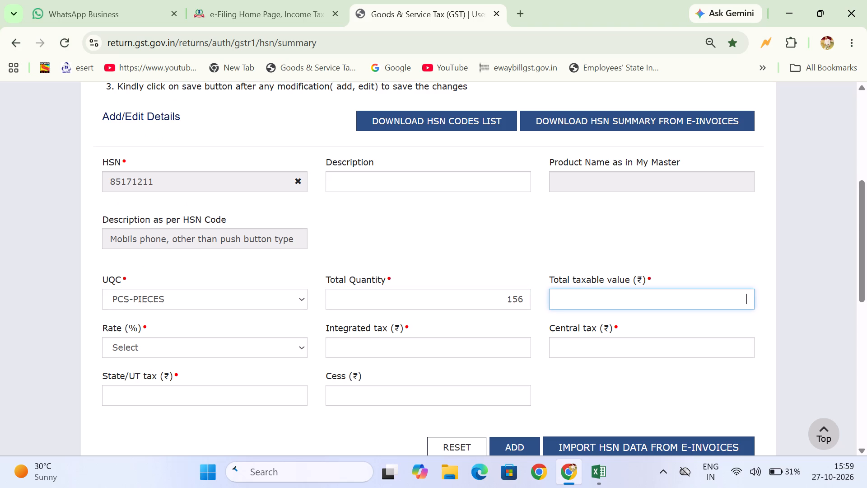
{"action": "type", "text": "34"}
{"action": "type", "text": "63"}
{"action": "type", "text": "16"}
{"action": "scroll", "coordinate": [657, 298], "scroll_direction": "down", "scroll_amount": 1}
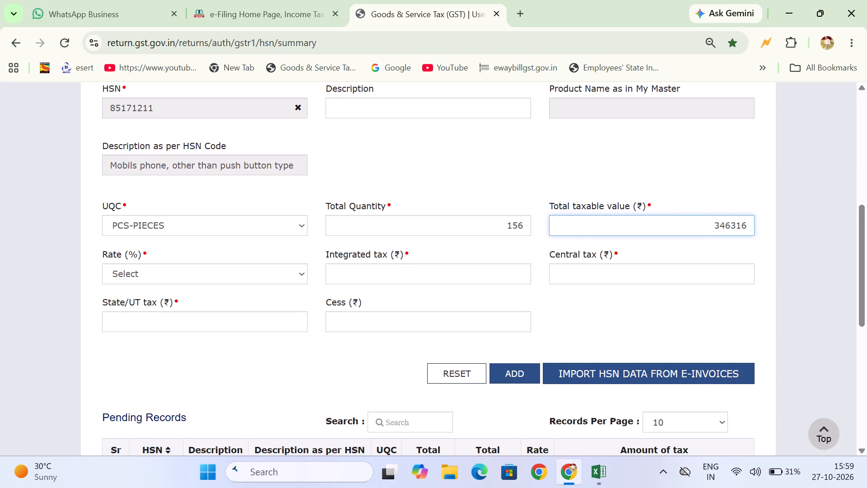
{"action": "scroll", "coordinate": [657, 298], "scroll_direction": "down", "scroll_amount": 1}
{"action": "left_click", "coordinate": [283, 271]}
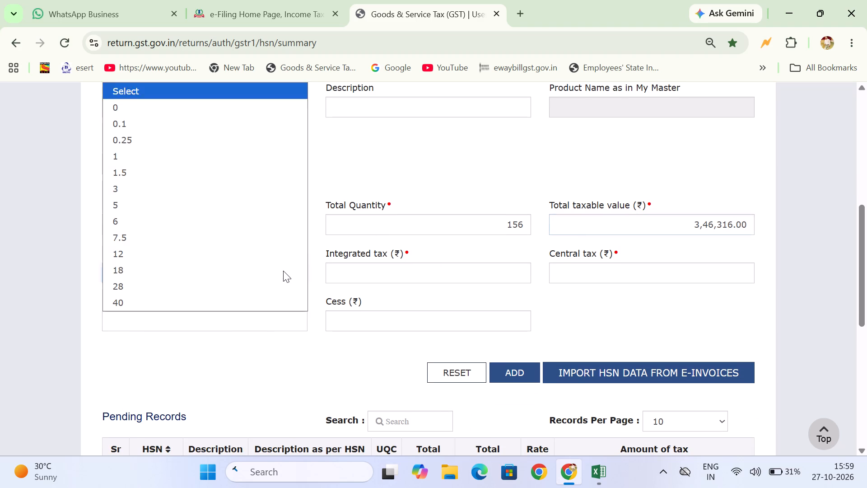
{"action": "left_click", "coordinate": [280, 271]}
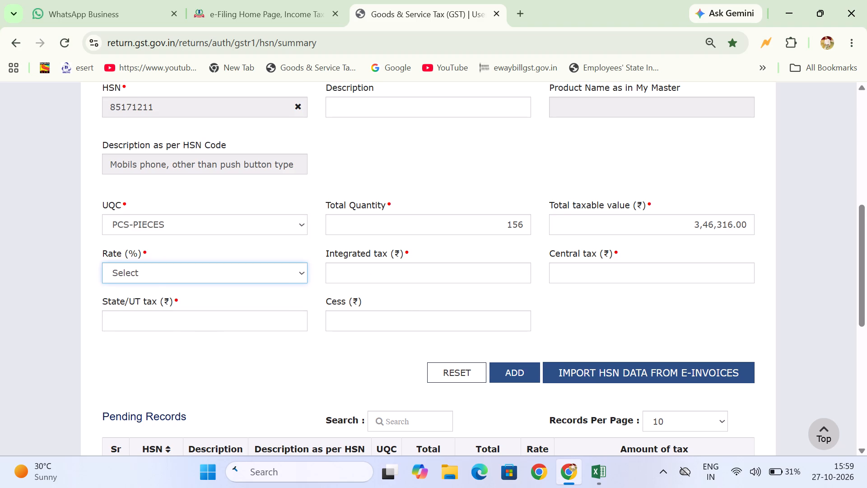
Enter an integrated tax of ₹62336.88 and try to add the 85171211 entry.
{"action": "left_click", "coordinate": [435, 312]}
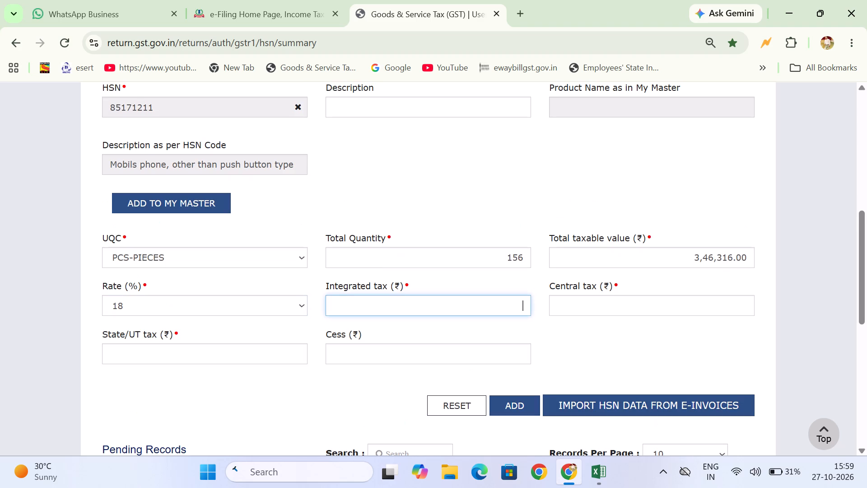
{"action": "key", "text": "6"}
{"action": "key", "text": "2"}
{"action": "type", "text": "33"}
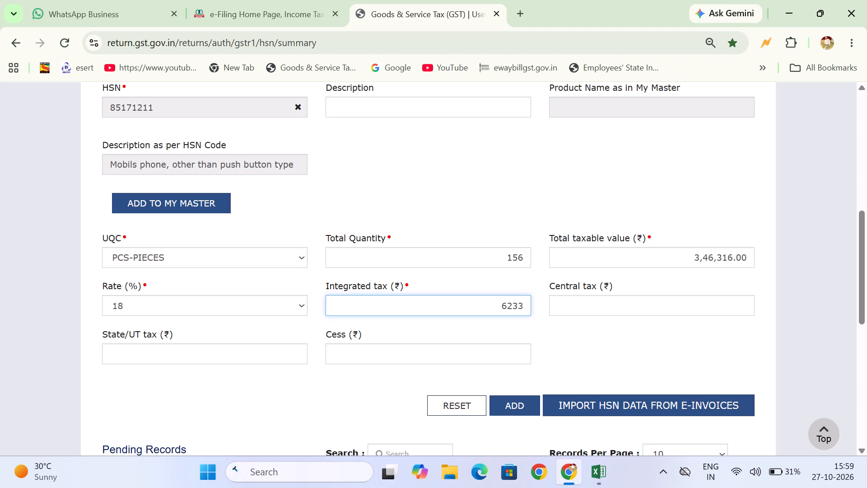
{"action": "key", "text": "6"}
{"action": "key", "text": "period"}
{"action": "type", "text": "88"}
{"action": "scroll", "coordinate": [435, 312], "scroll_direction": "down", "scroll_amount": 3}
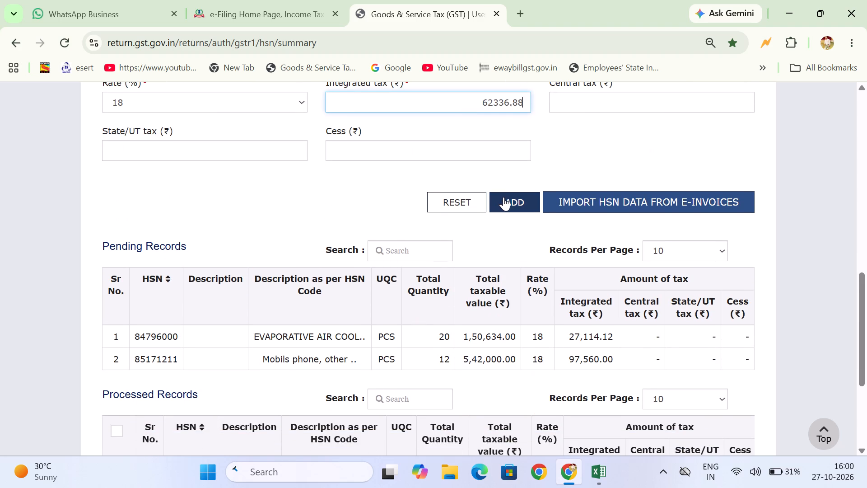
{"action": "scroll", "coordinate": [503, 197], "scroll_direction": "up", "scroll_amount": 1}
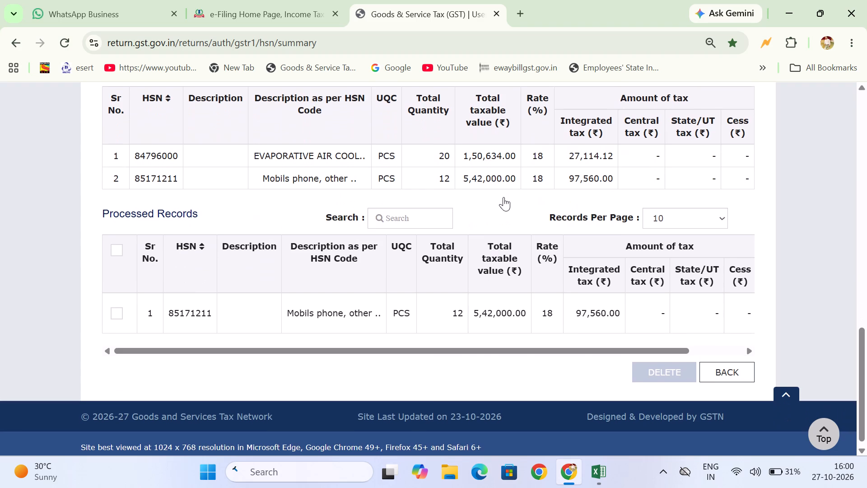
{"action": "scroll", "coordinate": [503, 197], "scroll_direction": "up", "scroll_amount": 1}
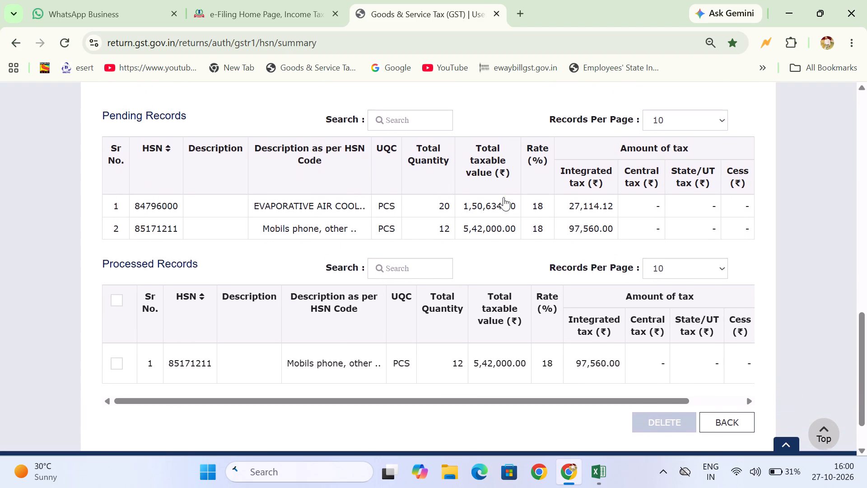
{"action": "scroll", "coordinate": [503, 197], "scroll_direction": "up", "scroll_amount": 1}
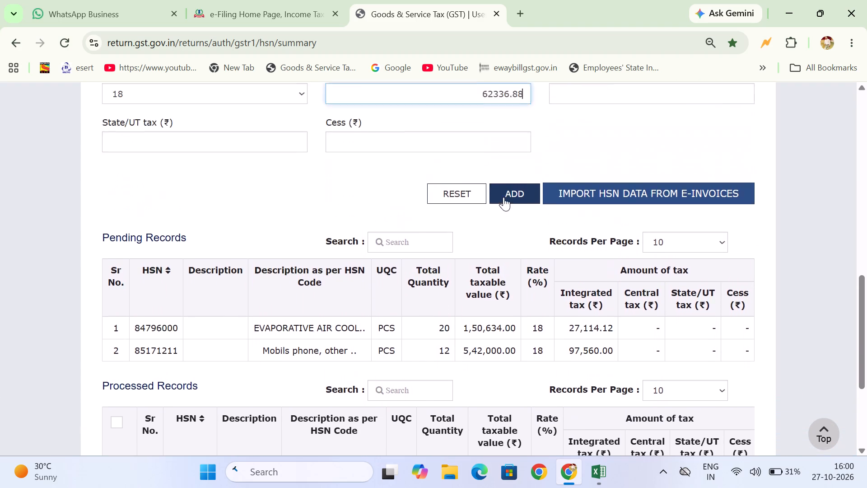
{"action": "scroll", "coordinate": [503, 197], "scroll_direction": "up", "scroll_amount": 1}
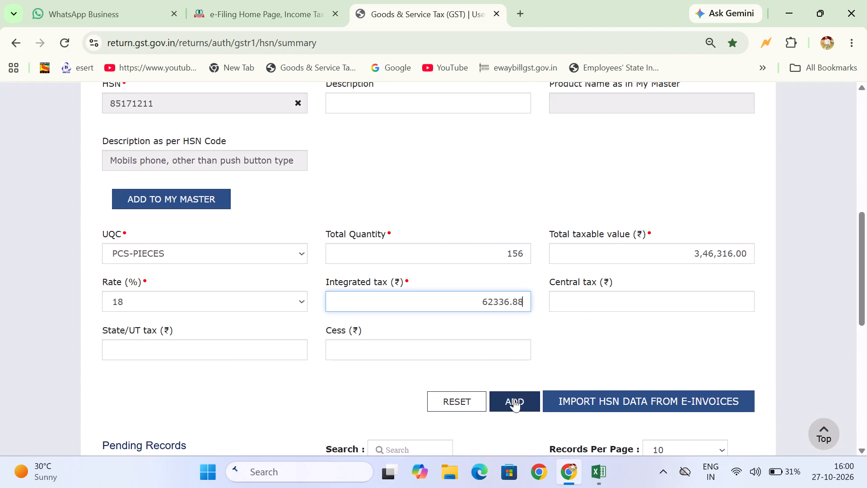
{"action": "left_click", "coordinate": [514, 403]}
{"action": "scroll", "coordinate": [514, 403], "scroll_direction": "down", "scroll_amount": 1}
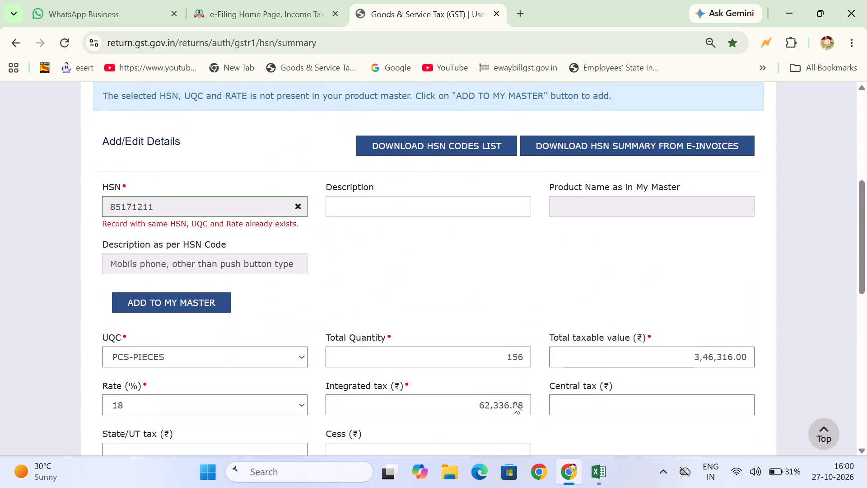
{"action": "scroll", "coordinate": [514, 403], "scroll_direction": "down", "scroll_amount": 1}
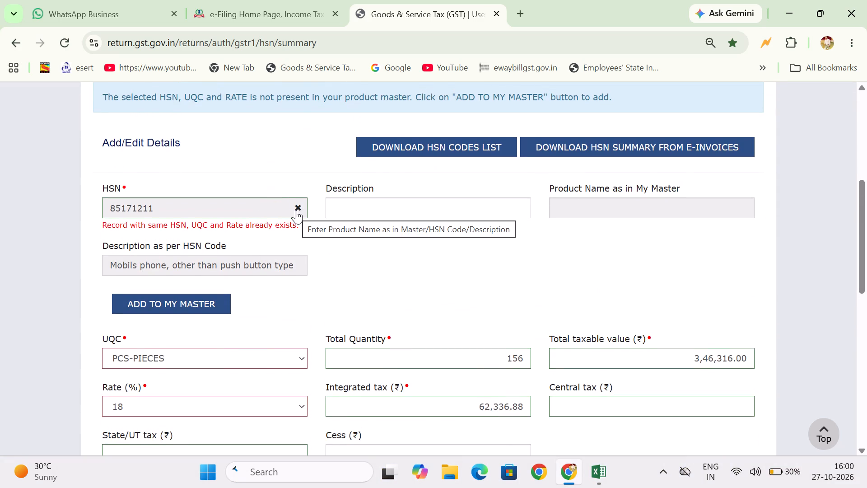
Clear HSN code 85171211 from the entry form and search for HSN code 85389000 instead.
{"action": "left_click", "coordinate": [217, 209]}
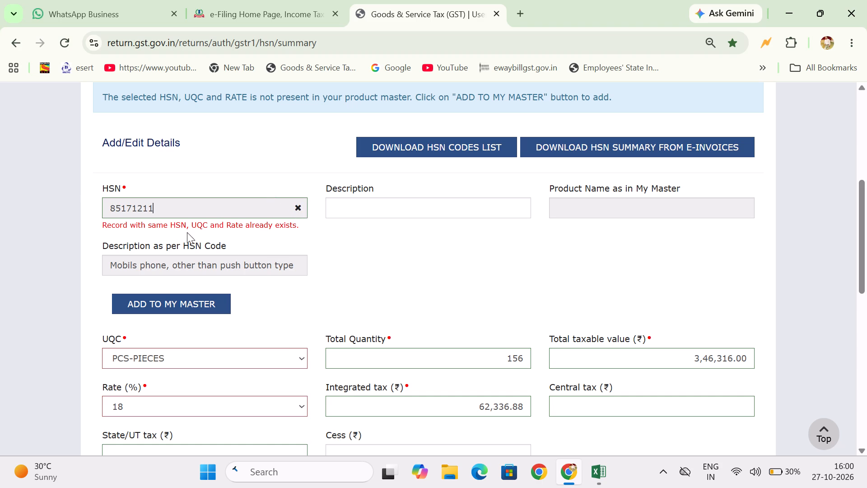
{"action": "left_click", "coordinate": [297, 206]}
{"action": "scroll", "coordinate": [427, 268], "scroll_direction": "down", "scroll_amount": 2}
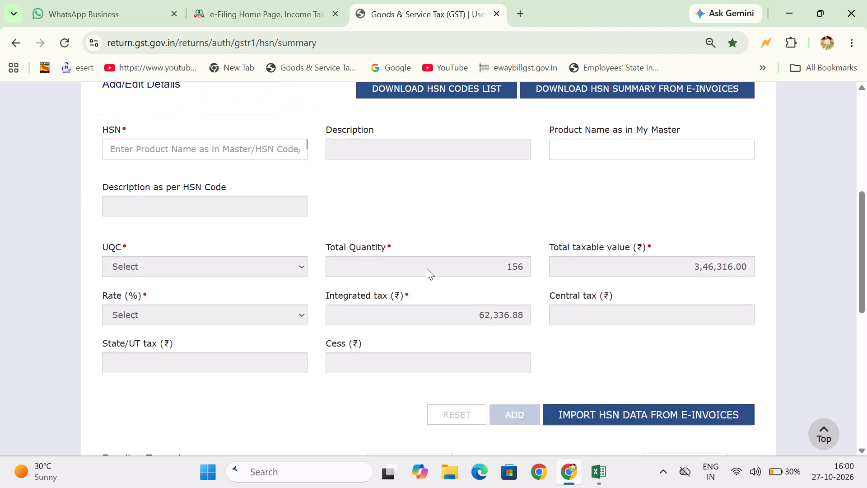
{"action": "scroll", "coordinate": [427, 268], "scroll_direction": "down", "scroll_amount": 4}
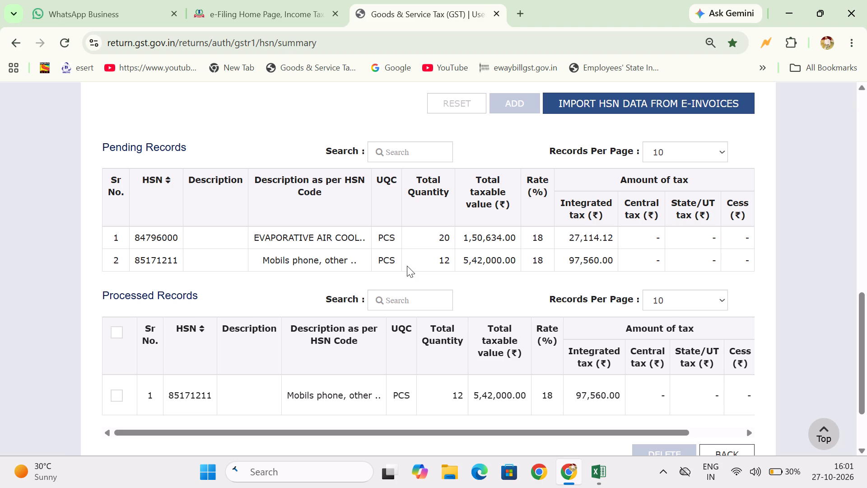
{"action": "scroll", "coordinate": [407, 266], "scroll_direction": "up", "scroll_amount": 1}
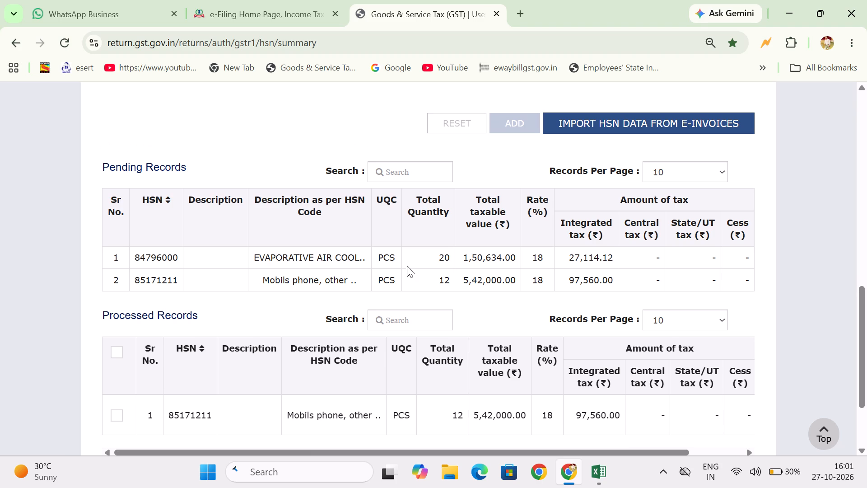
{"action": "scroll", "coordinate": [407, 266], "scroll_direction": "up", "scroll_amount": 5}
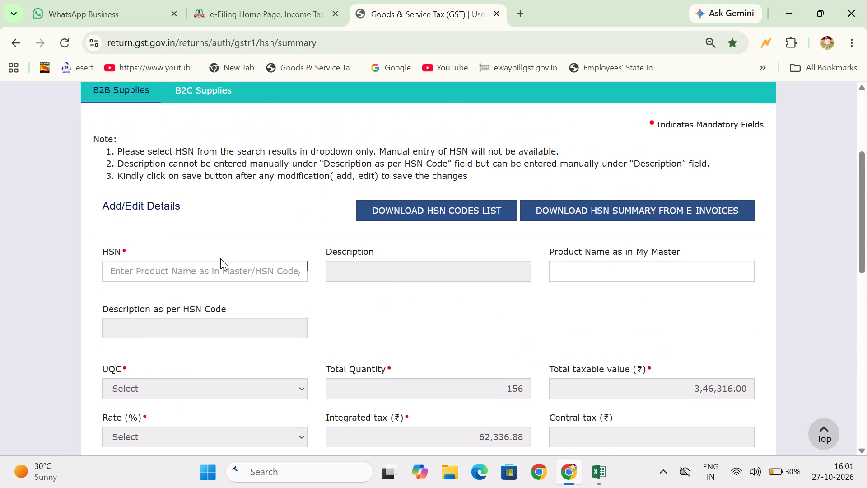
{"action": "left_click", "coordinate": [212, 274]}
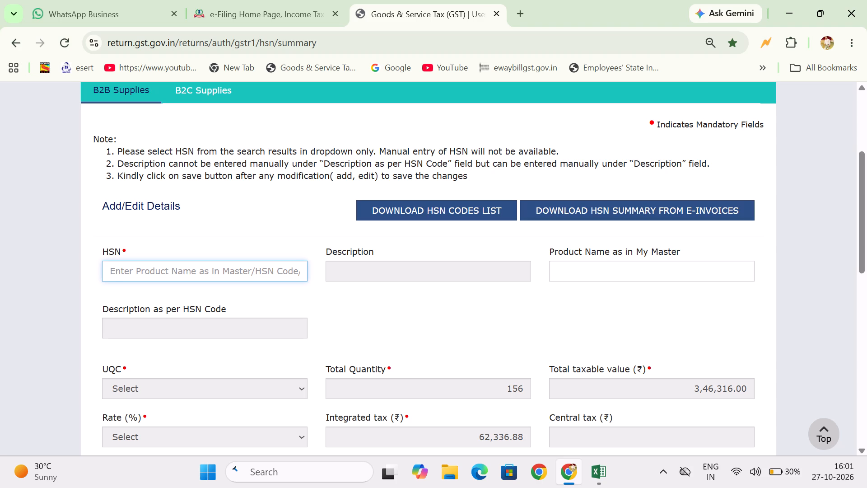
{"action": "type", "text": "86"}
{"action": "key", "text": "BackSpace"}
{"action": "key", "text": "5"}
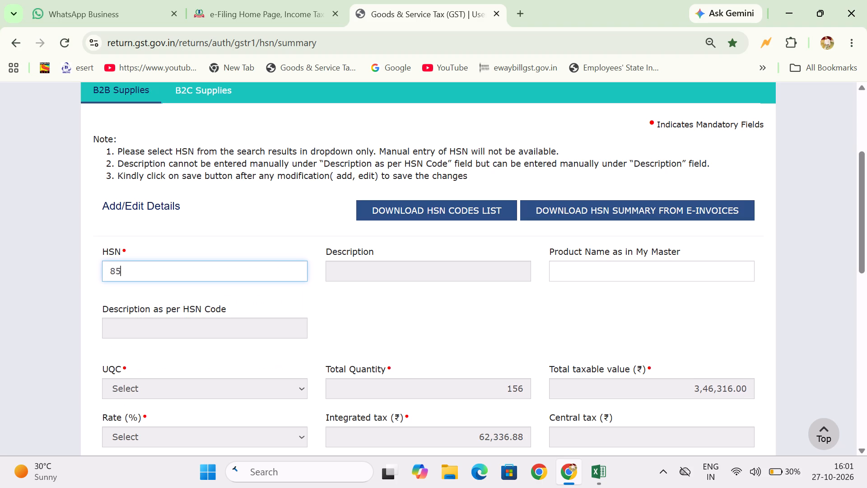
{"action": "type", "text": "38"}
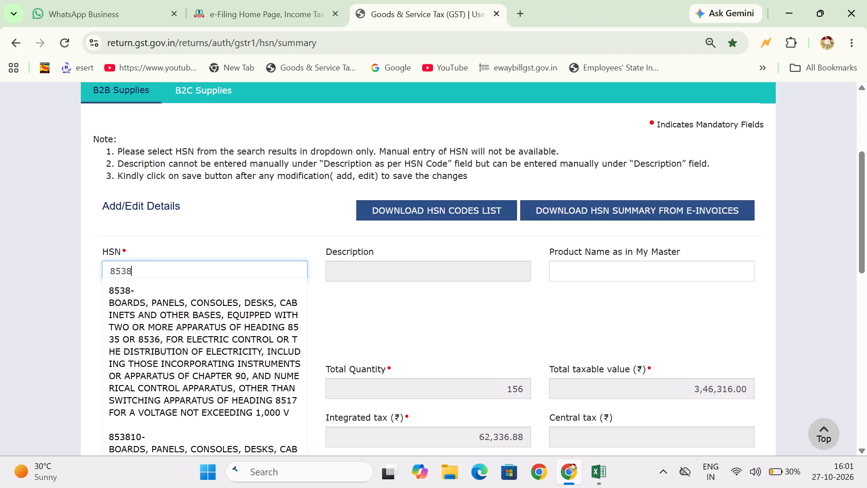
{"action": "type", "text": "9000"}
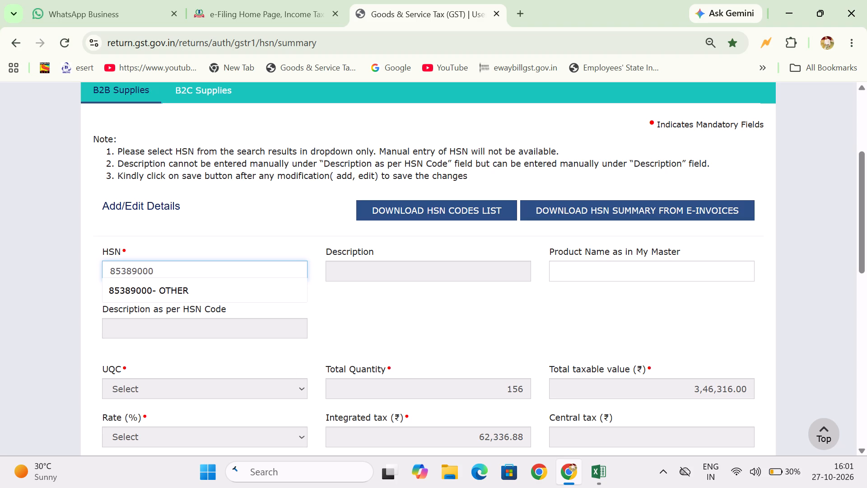
Leave the HSN-wise summary, discarding the unsaved entry, and return to the record details tiles on the GSTR-1 page.
{"action": "scroll", "coordinate": [212, 274], "scroll_direction": "down", "scroll_amount": 5}
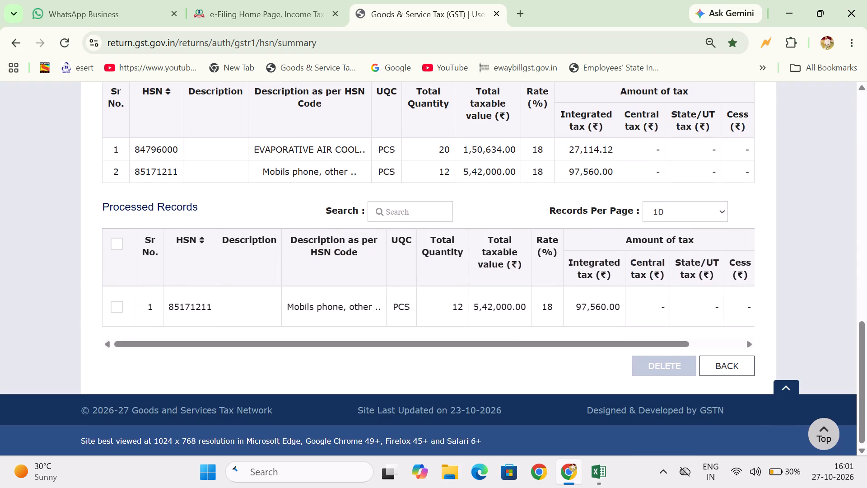
{"action": "scroll", "coordinate": [212, 274], "scroll_direction": "down", "scroll_amount": 2}
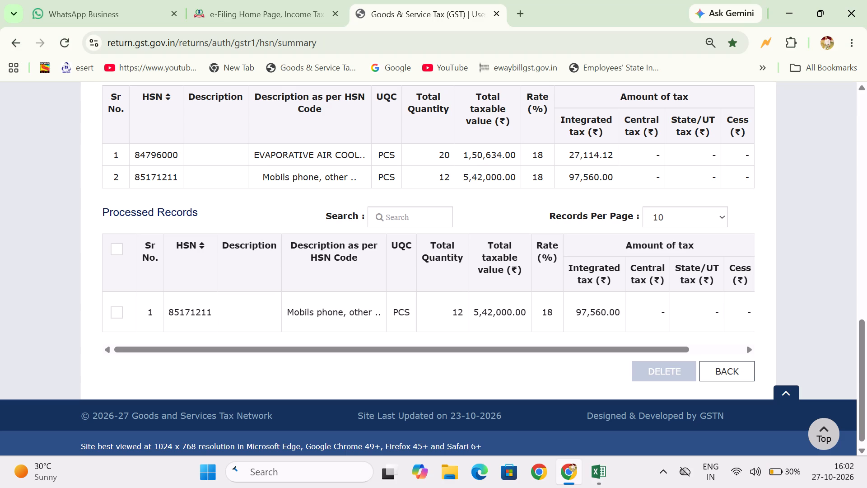
{"action": "scroll", "coordinate": [212, 274], "scroll_direction": "up", "scroll_amount": 4}
{"action": "scroll", "coordinate": [212, 274], "scroll_direction": "down", "scroll_amount": 1}
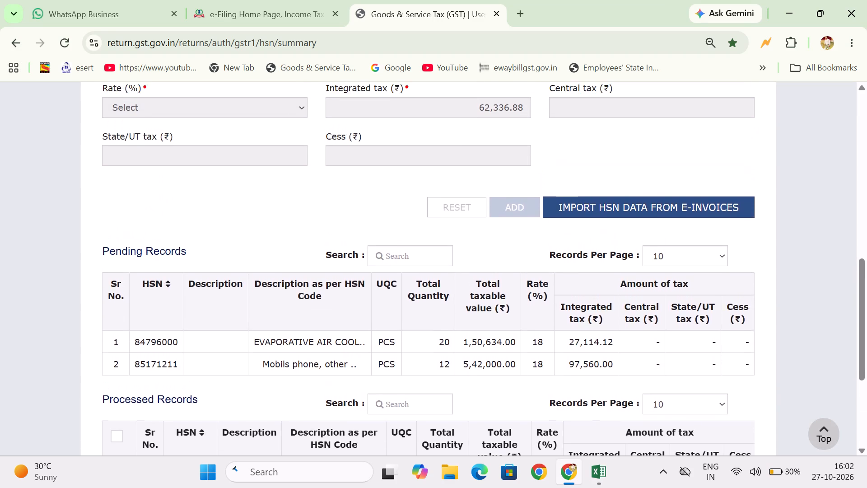
{"action": "scroll", "coordinate": [212, 274], "scroll_direction": "down", "scroll_amount": 1}
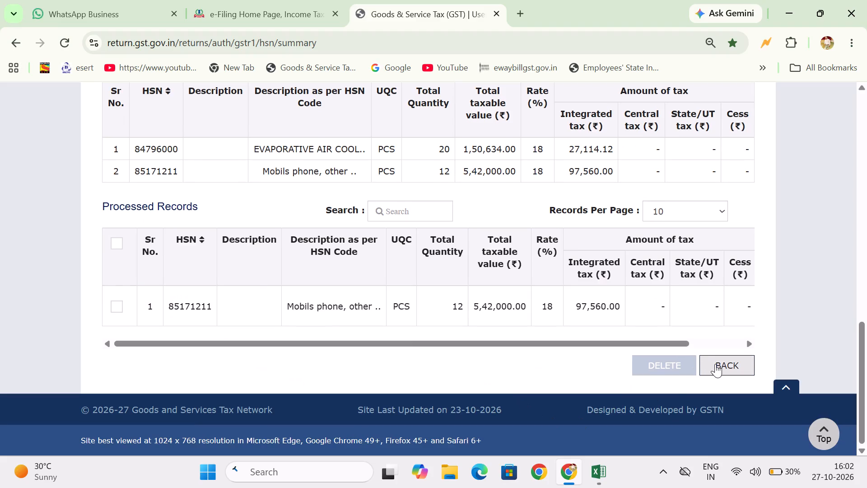
{"action": "left_click", "coordinate": [715, 364]}
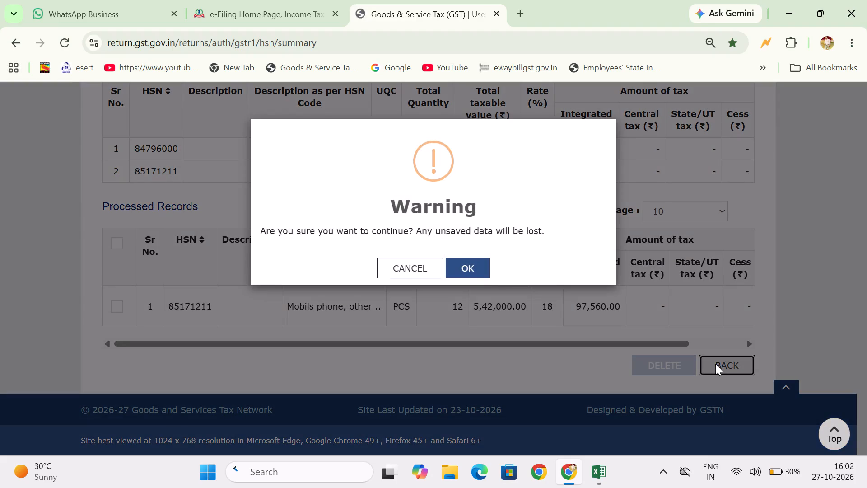
{"action": "left_click", "coordinate": [468, 264]}
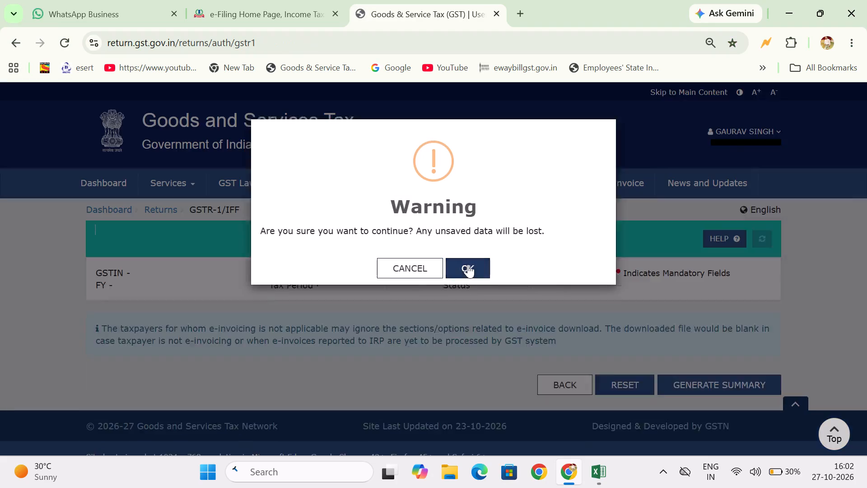
{"action": "scroll", "coordinate": [468, 264], "scroll_direction": "down", "scroll_amount": 4}
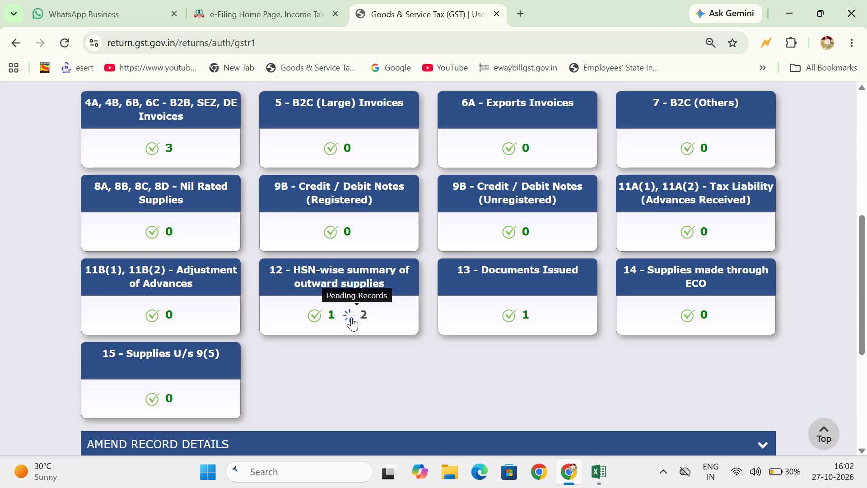
Open the processed 85171211 record in the HSN-wise summary for editing and replace its HSN code with 85389000.
{"action": "left_click", "coordinate": [351, 317]}
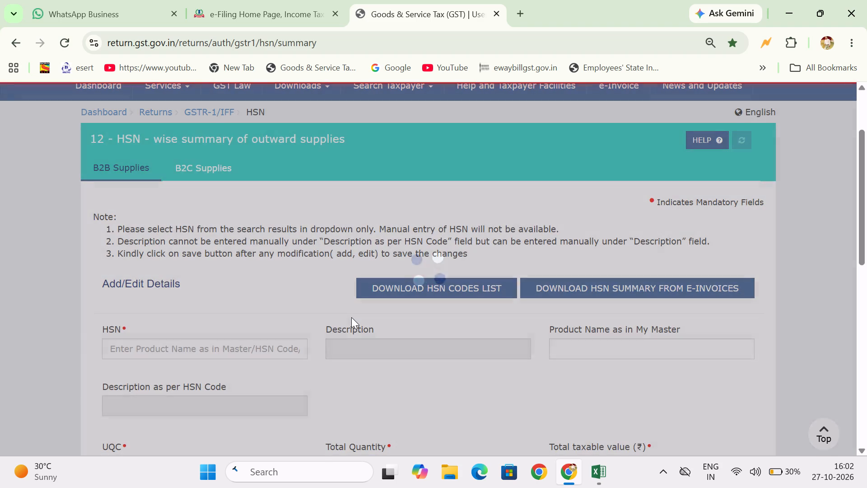
{"action": "scroll", "coordinate": [351, 317], "scroll_direction": "down", "scroll_amount": 11}
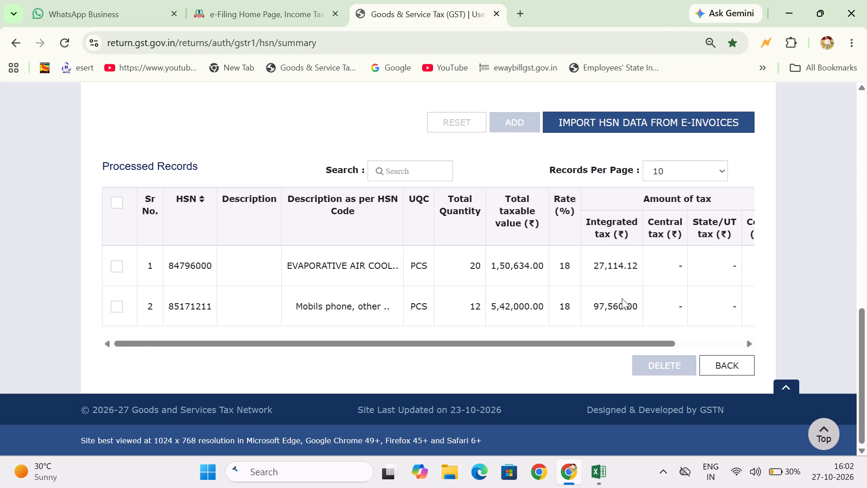
{"action": "scroll", "coordinate": [622, 298], "scroll_direction": "left", "scroll_amount": 7}
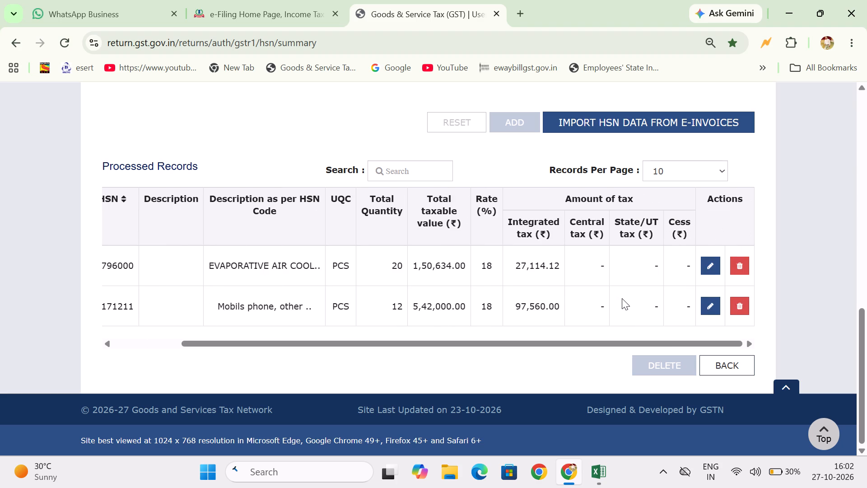
{"action": "left_click", "coordinate": [709, 309]}
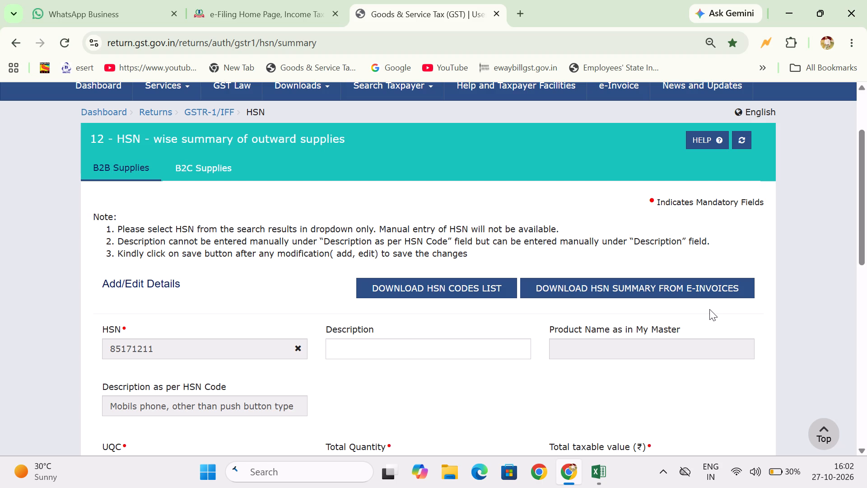
{"action": "scroll", "coordinate": [301, 344], "scroll_direction": "down", "scroll_amount": 2}
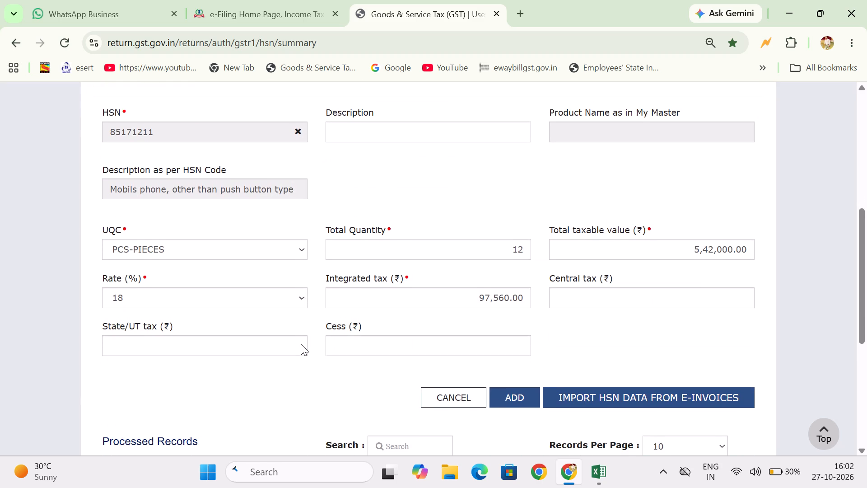
{"action": "scroll", "coordinate": [301, 344], "scroll_direction": "down", "scroll_amount": 1}
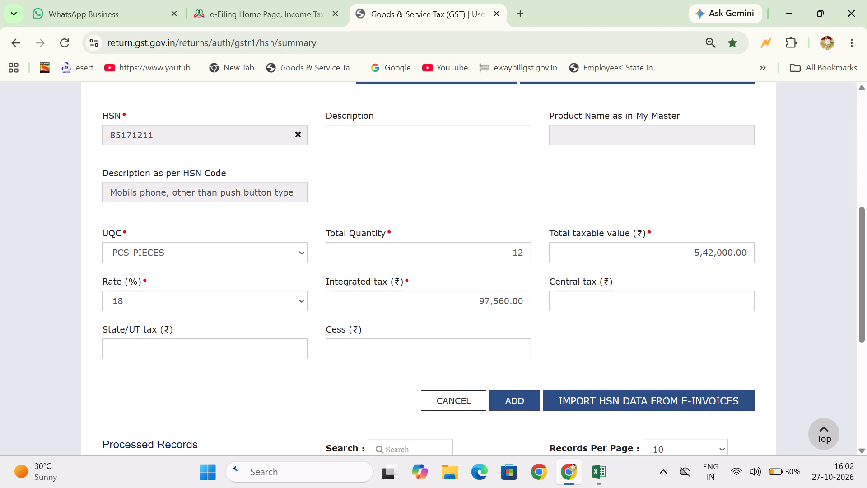
{"action": "left_click", "coordinate": [297, 134]}
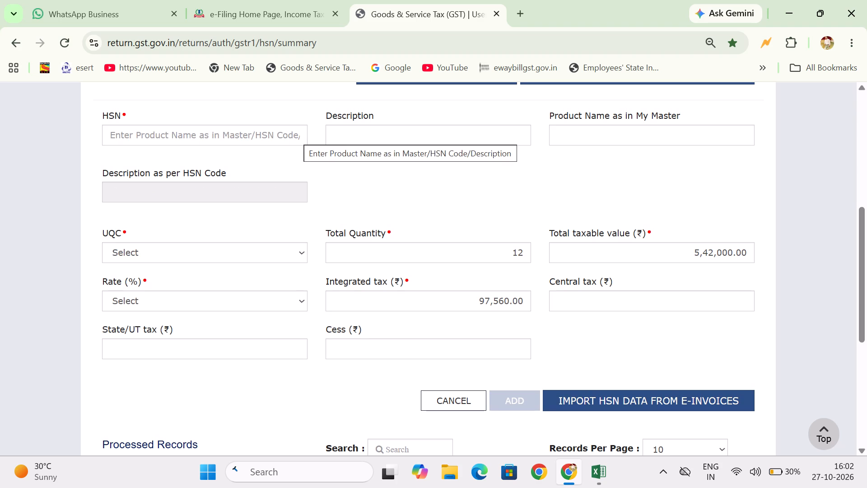
{"action": "left_click", "coordinate": [180, 136]}
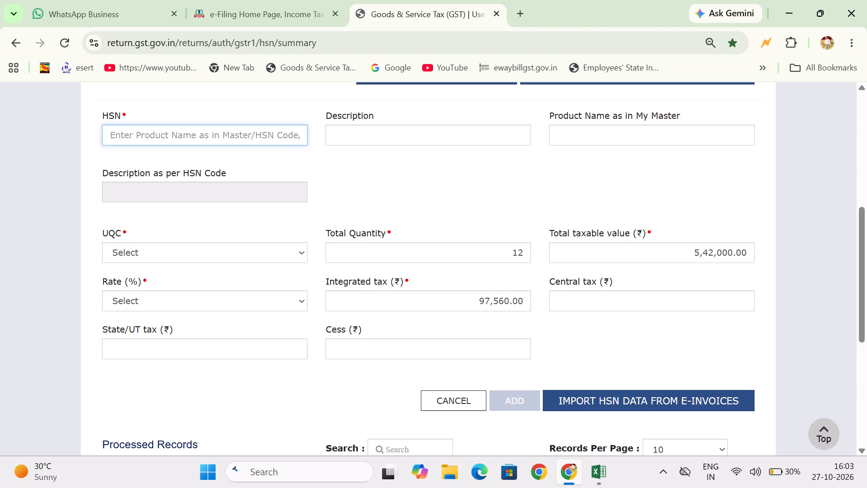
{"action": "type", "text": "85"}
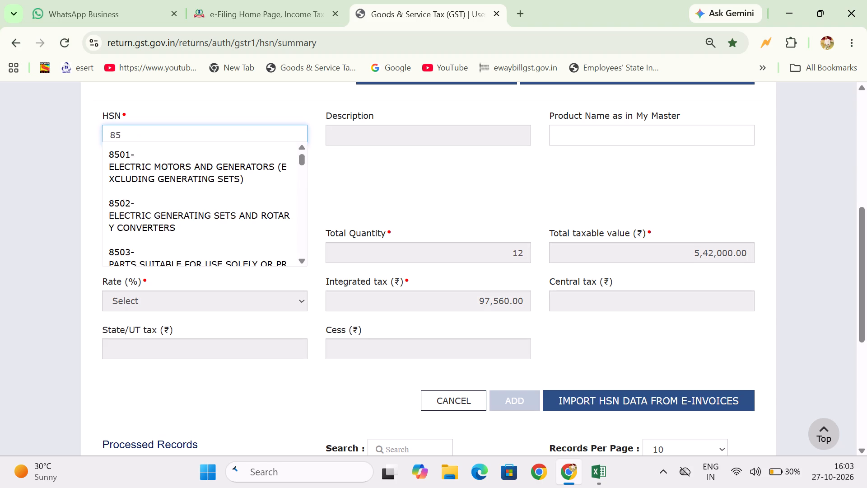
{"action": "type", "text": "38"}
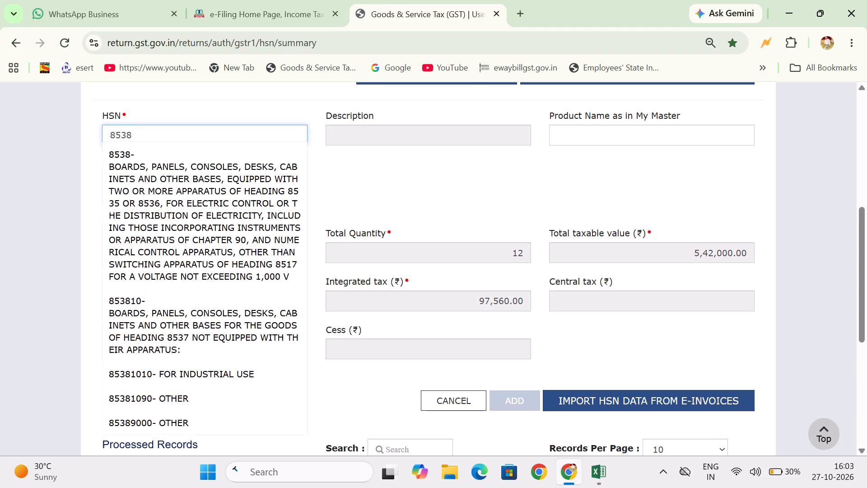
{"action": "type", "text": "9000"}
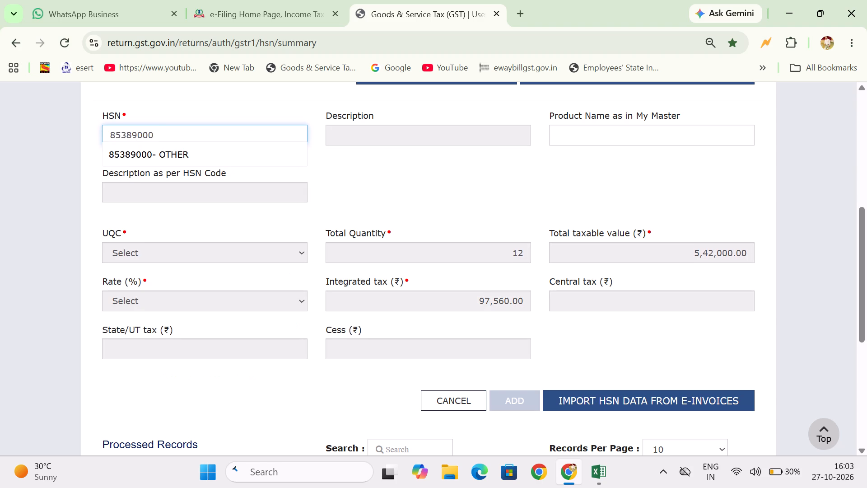
{"action": "left_click", "coordinate": [151, 148]}
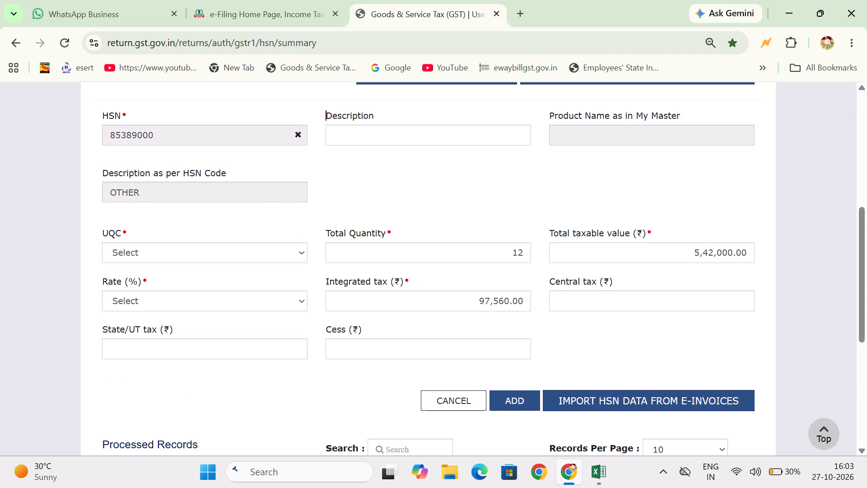
Set the UQC to PCS-PIECES and the rate to 18% for the 85389000 entry, and add it to the summary.
{"action": "scroll", "coordinate": [431, 294], "scroll_direction": "down", "scroll_amount": 4}
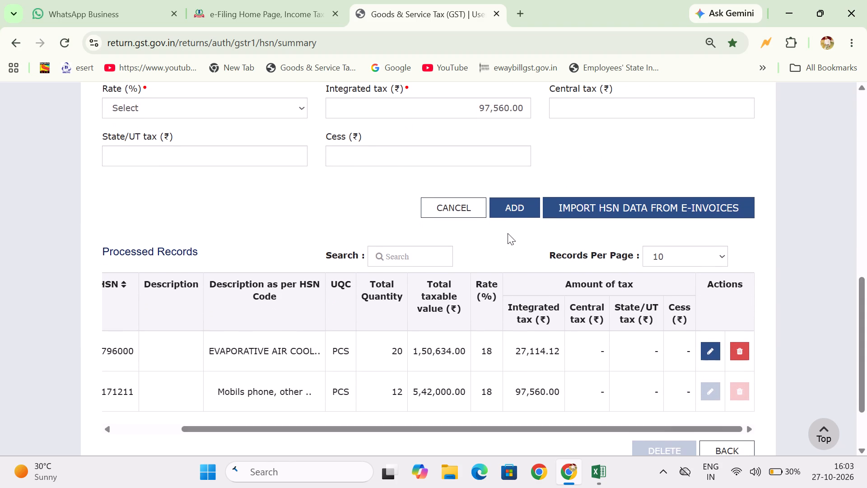
{"action": "left_click", "coordinate": [508, 210]}
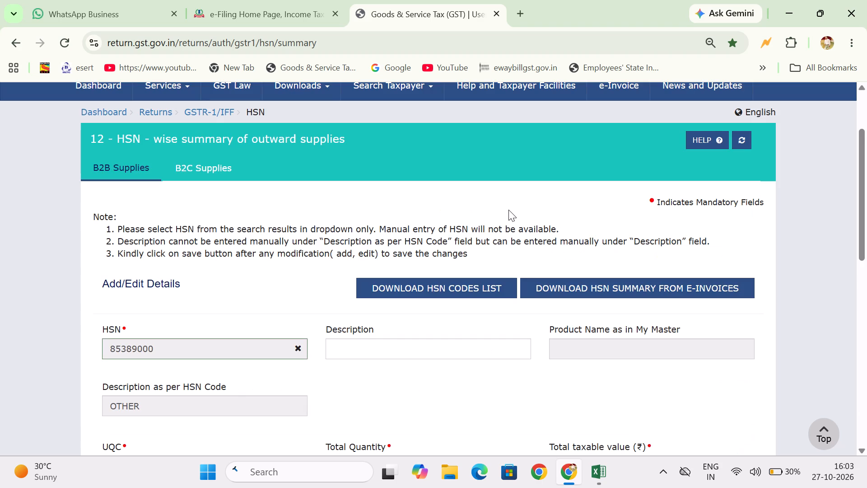
{"action": "scroll", "coordinate": [508, 210], "scroll_direction": "down", "scroll_amount": 3}
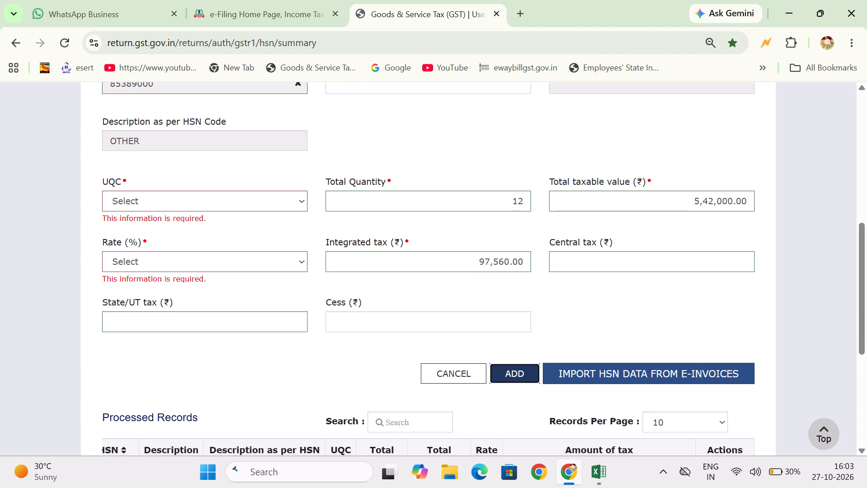
{"action": "left_click", "coordinate": [280, 200]}
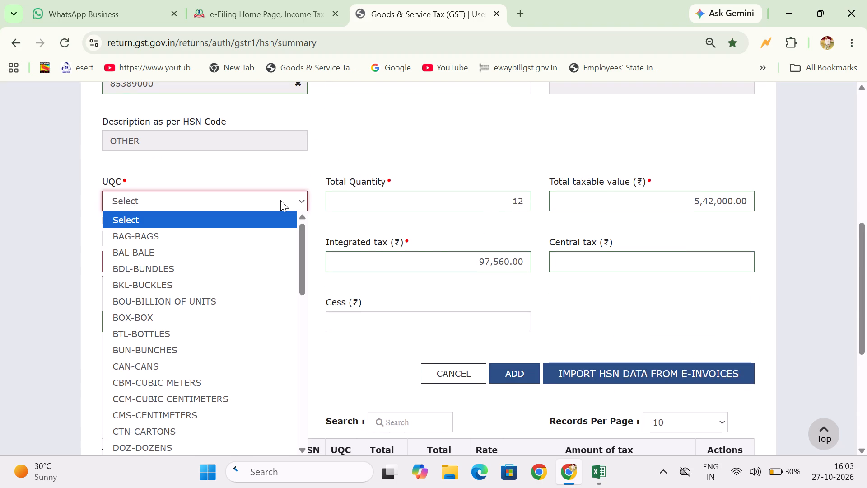
{"action": "type", "text": "PCS"}
{"action": "key", "text": "Return"}
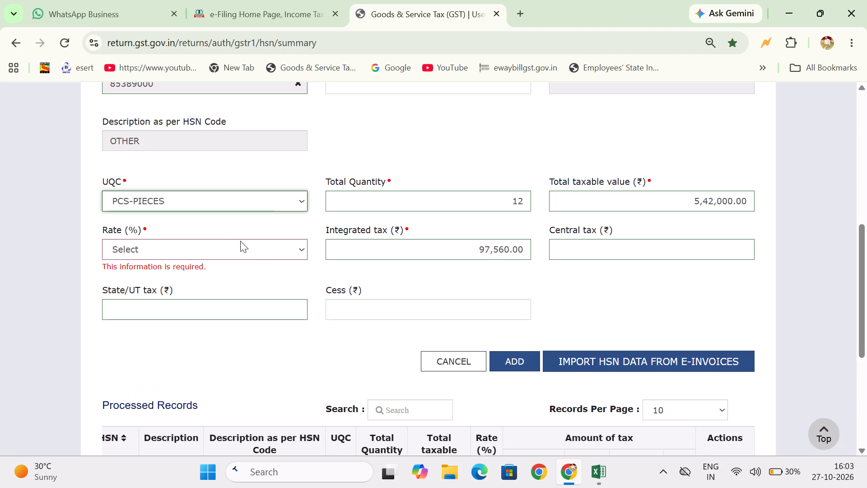
{"action": "left_click", "coordinate": [254, 243]}
{"action": "left_click", "coordinate": [219, 270]}
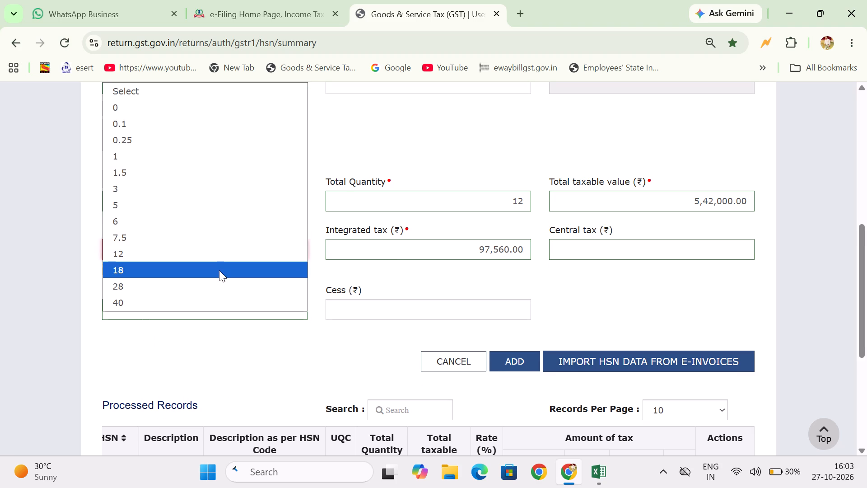
{"action": "key", "text": "Return"}
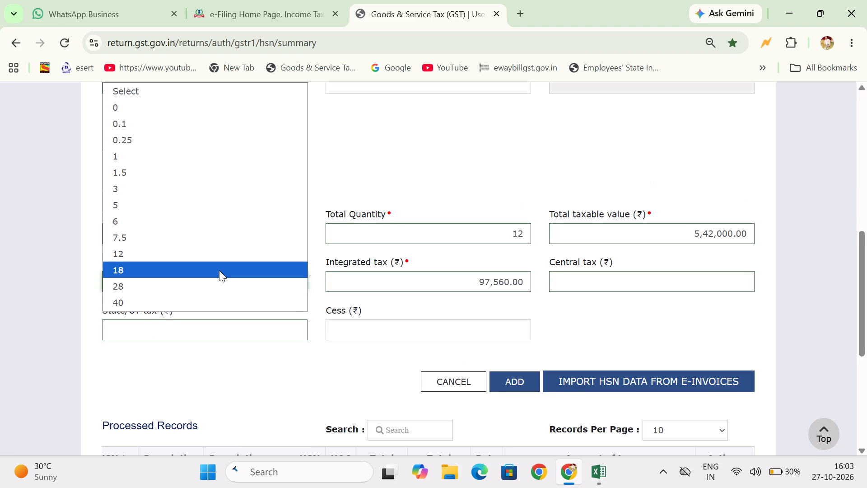
{"action": "left_click", "coordinate": [376, 367]}
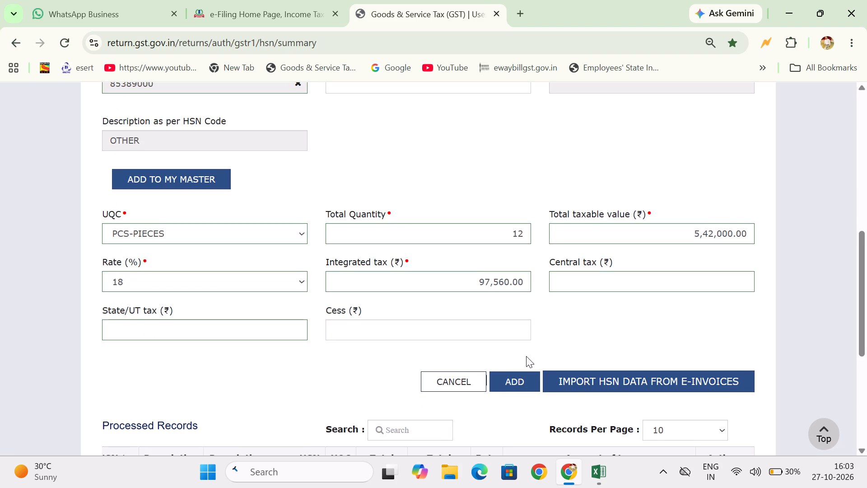
{"action": "scroll", "coordinate": [526, 356], "scroll_direction": "down", "scroll_amount": 2}
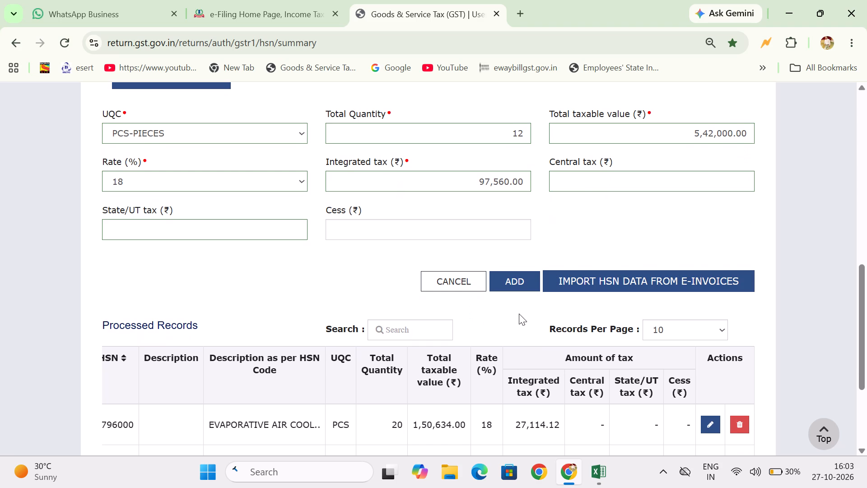
{"action": "left_click", "coordinate": [517, 282]}
Review the edited 85389000 entry and save it to the B2B HSN-wise summary.
{"action": "scroll", "coordinate": [375, 287], "scroll_direction": "down", "scroll_amount": 4}
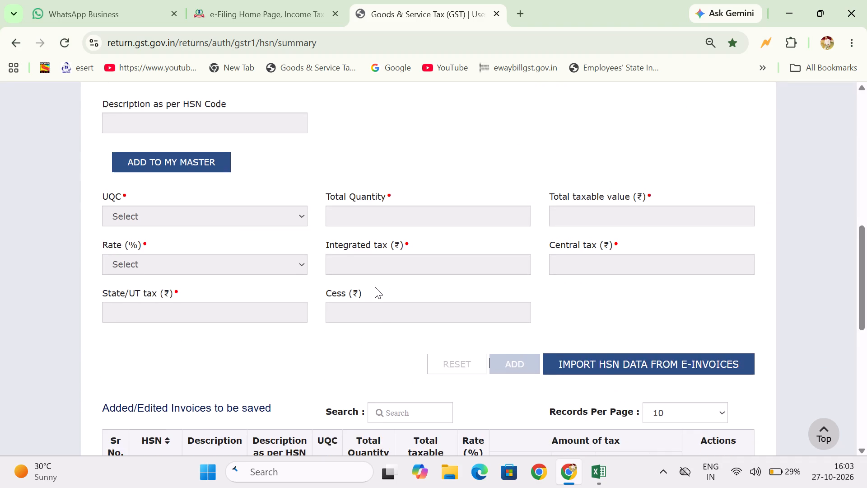
{"action": "scroll", "coordinate": [375, 287], "scroll_direction": "down", "scroll_amount": 6}
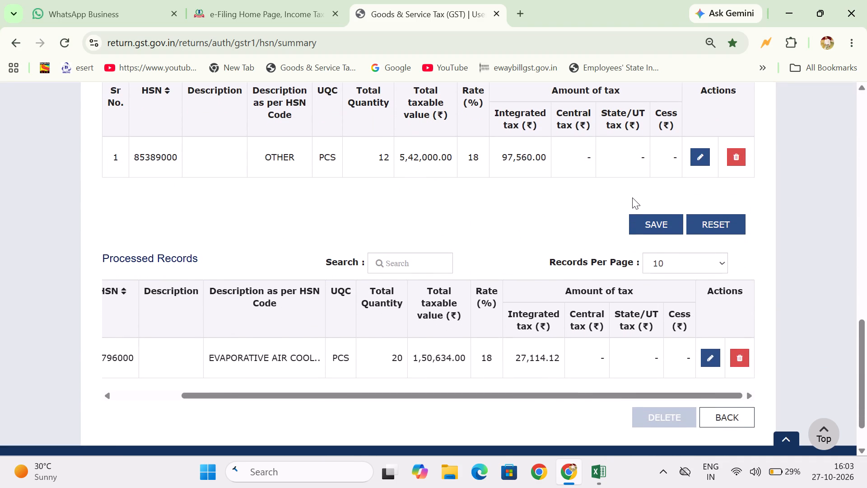
{"action": "scroll", "coordinate": [595, 292], "scroll_direction": "up", "scroll_amount": 3}
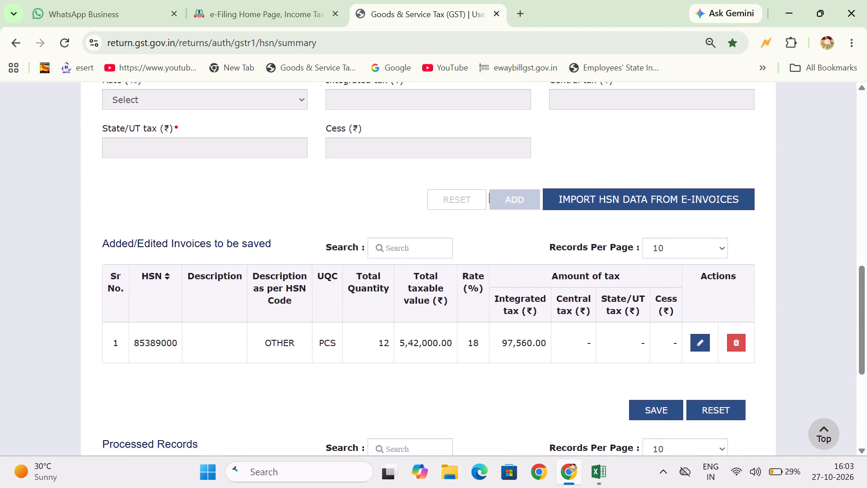
{"action": "scroll", "coordinate": [595, 292], "scroll_direction": "up", "scroll_amount": 1}
{"action": "scroll", "coordinate": [595, 292], "scroll_direction": "down", "scroll_amount": 8}
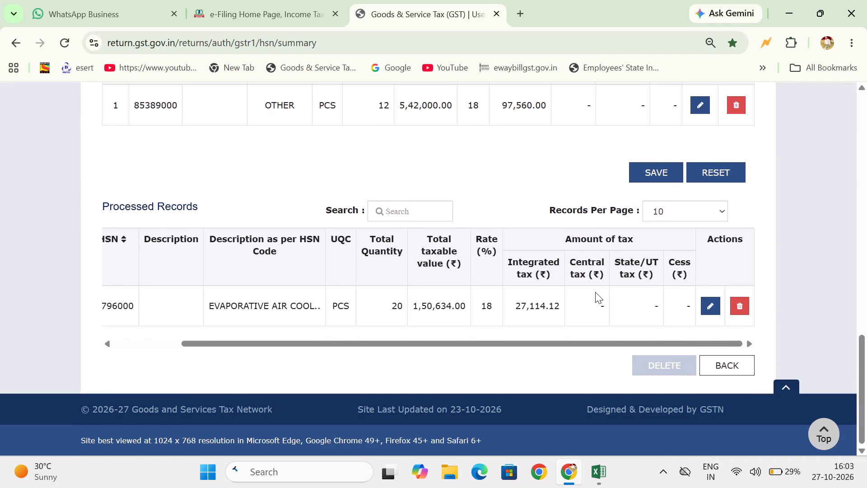
{"action": "scroll", "coordinate": [595, 292], "scroll_direction": "left", "scroll_amount": 3}
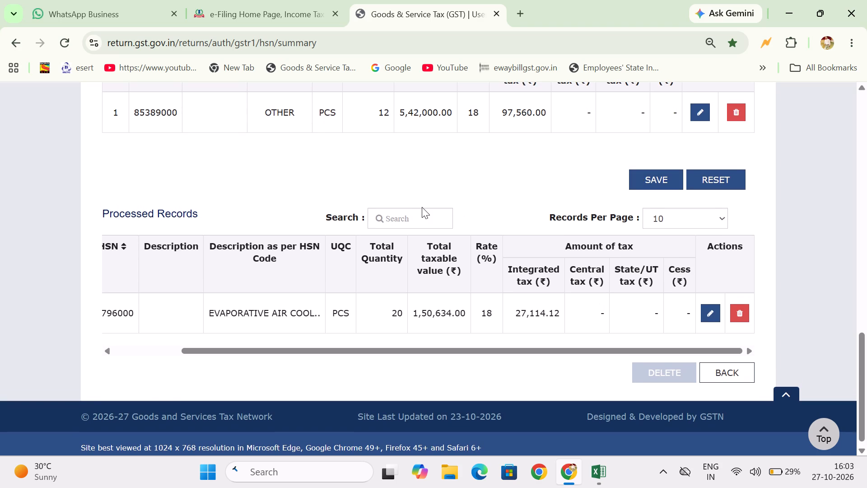
{"action": "scroll", "coordinate": [422, 207], "scroll_direction": "down", "scroll_amount": 1}
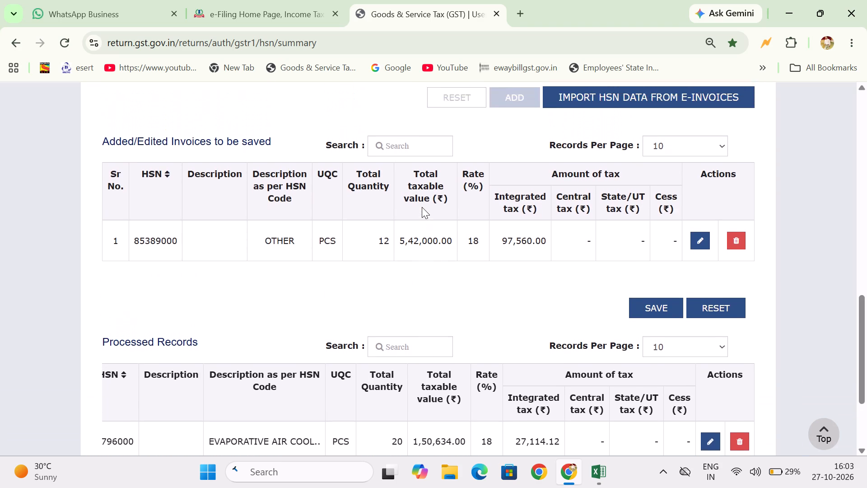
{"action": "scroll", "coordinate": [422, 207], "scroll_direction": "down", "scroll_amount": 1}
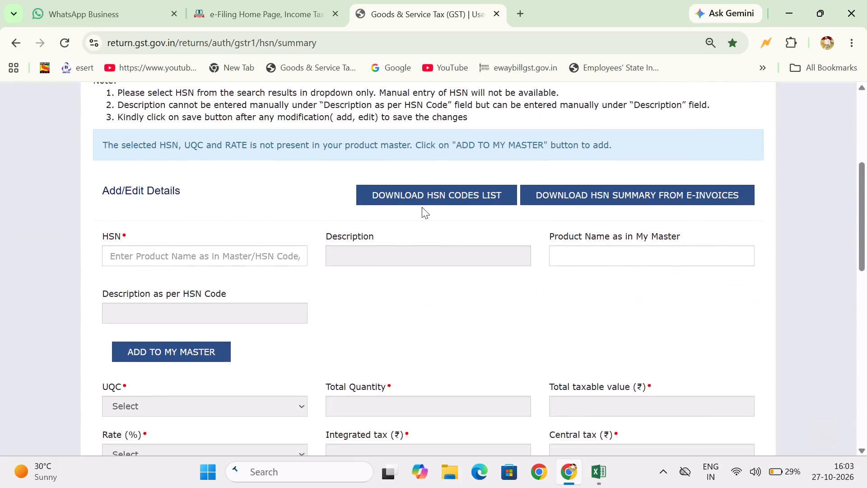
{"action": "scroll", "coordinate": [422, 207], "scroll_direction": "down", "scroll_amount": 7}
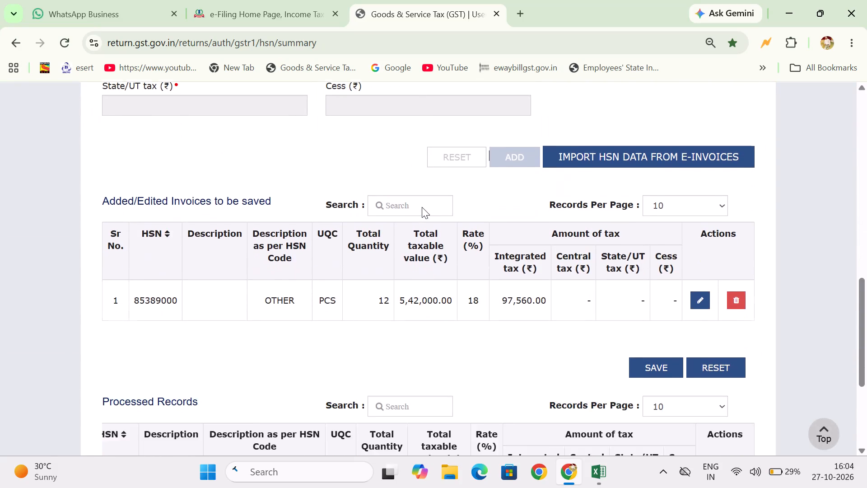
{"action": "scroll", "coordinate": [422, 207], "scroll_direction": "down", "scroll_amount": 1}
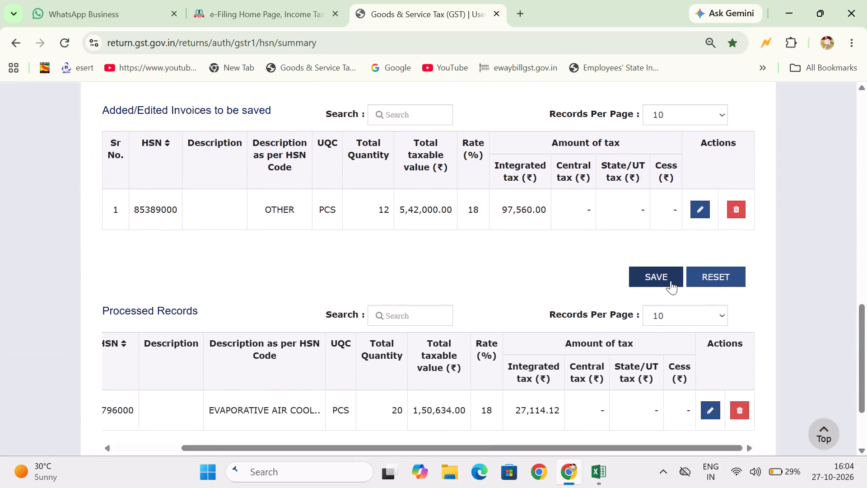
{"action": "left_click", "coordinate": [672, 281]}
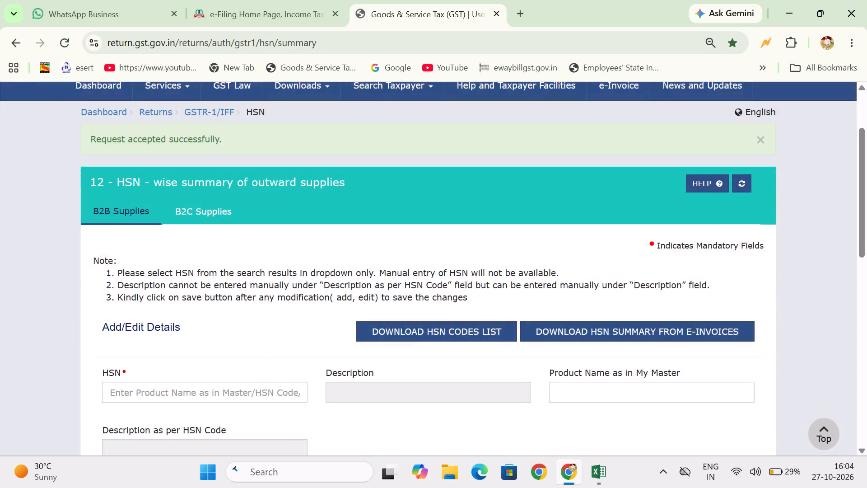
Check the processed records in the B2B HSN-wise summary.
{"action": "scroll", "coordinate": [672, 281], "scroll_direction": "down", "scroll_amount": 7}
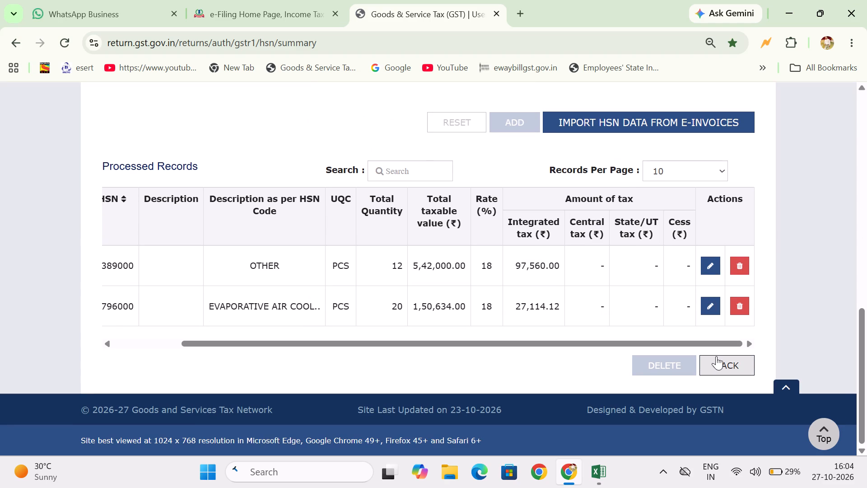
{"action": "scroll", "coordinate": [238, 205], "scroll_direction": "up", "scroll_amount": 5}
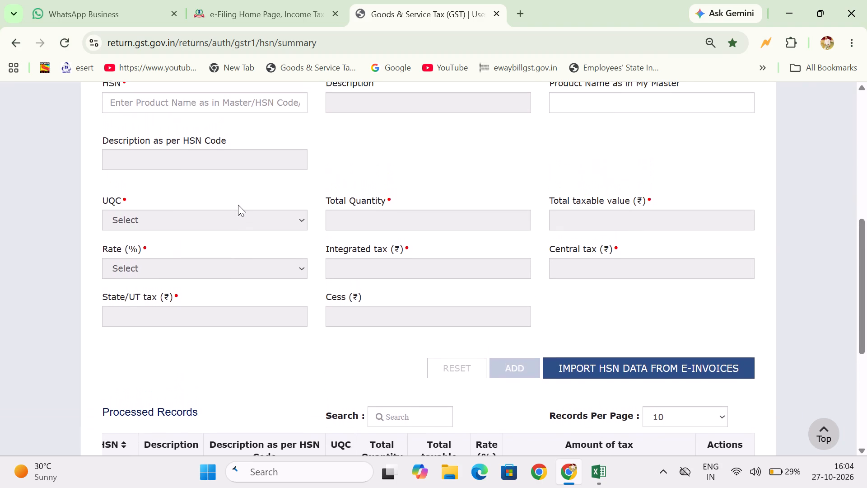
{"action": "scroll", "coordinate": [238, 205], "scroll_direction": "up", "scroll_amount": 1}
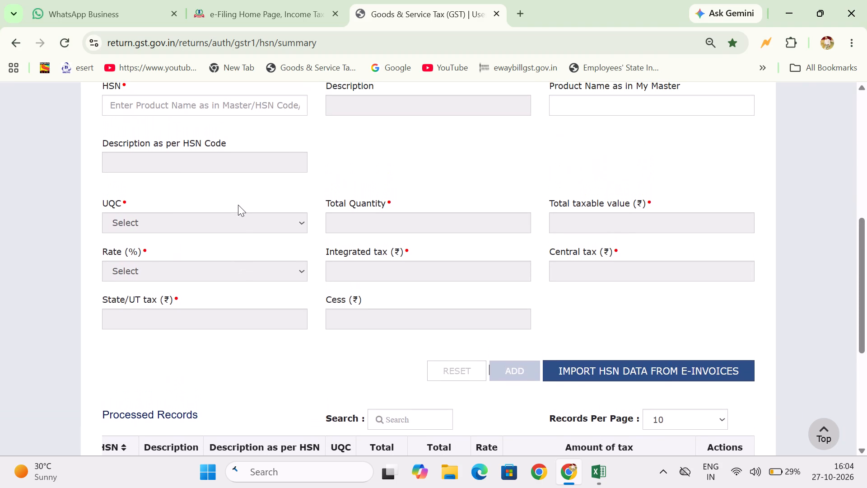
{"action": "scroll", "coordinate": [238, 205], "scroll_direction": "down", "scroll_amount": 6}
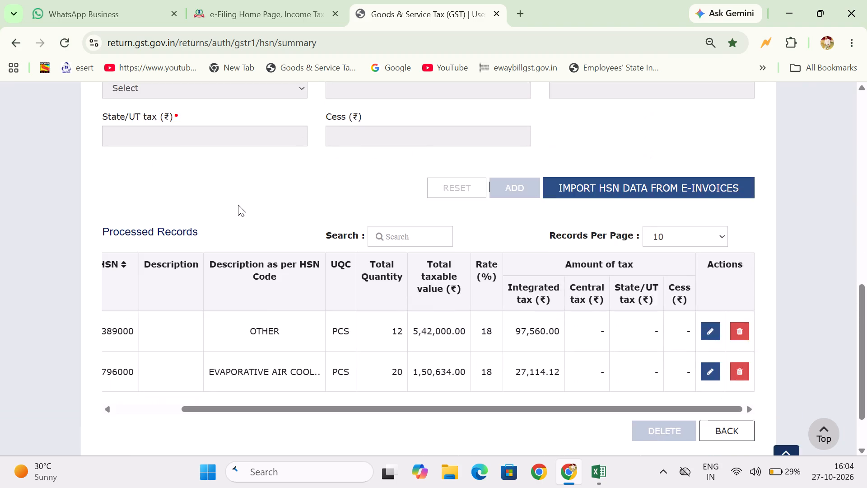
Go back to the GSTR-1 overview, reopen the HSN-wise summary and start a B2B entry with HSN code 85171211.
{"action": "left_click", "coordinate": [724, 364]}
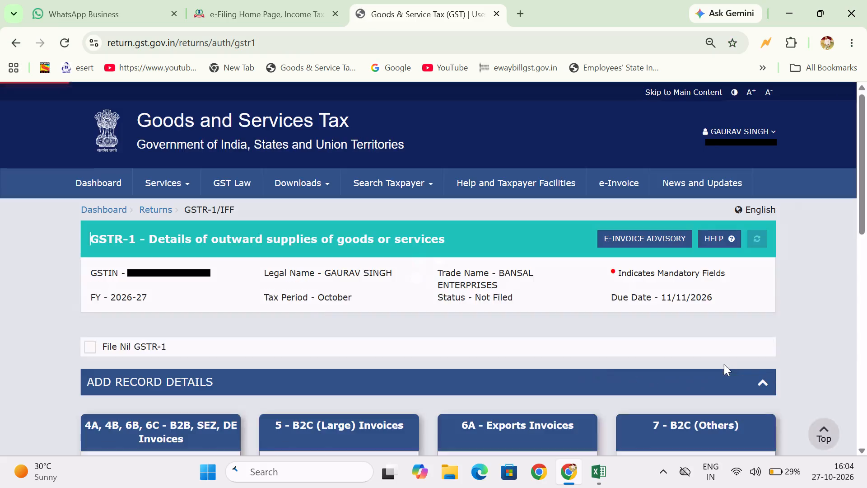
{"action": "scroll", "coordinate": [405, 301], "scroll_direction": "down", "scroll_amount": 5}
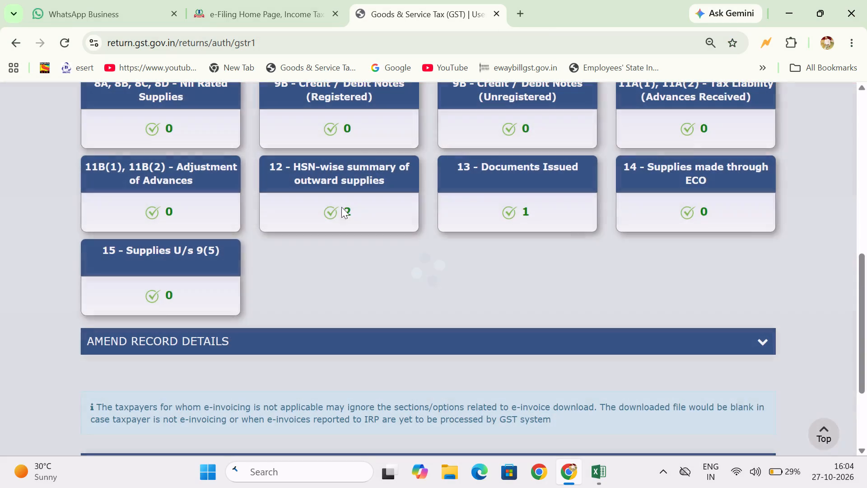
{"action": "left_click", "coordinate": [341, 207]}
{"action": "scroll", "coordinate": [341, 207], "scroll_direction": "down", "scroll_amount": 6}
{"action": "scroll", "coordinate": [341, 207], "scroll_direction": "up", "scroll_amount": 5}
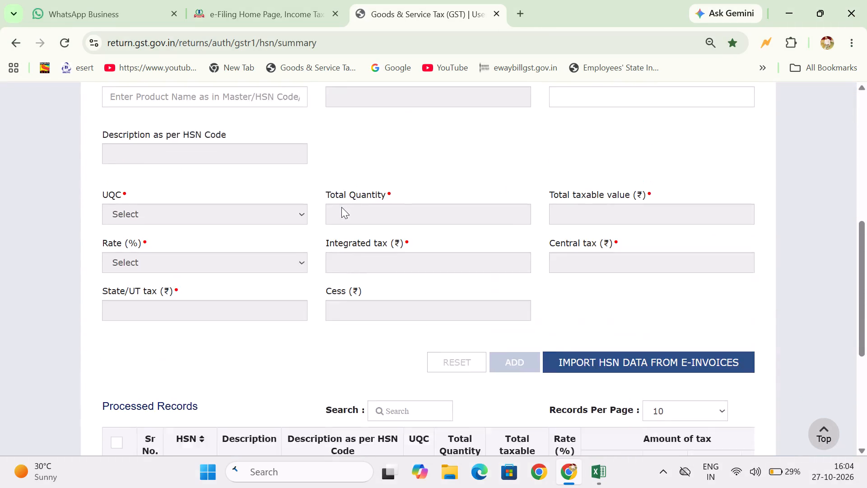
{"action": "left_click", "coordinate": [165, 130]}
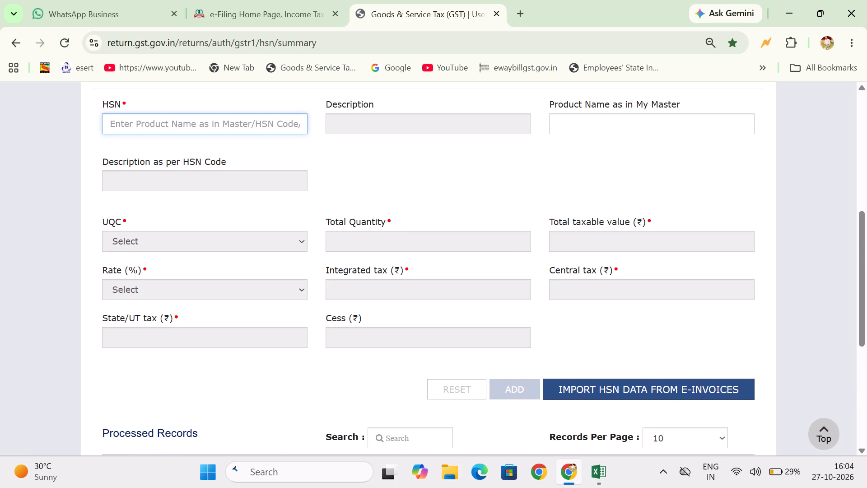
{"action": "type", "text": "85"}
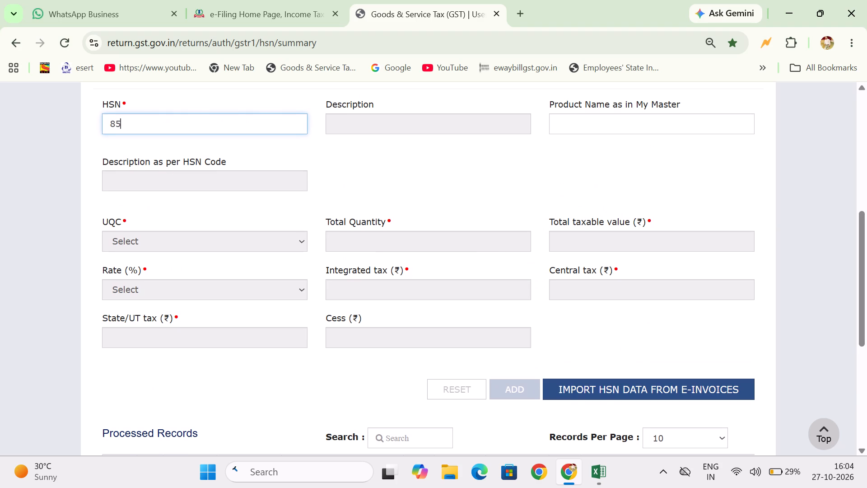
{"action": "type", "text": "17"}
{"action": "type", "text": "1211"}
{"action": "left_click", "coordinate": [166, 159]}
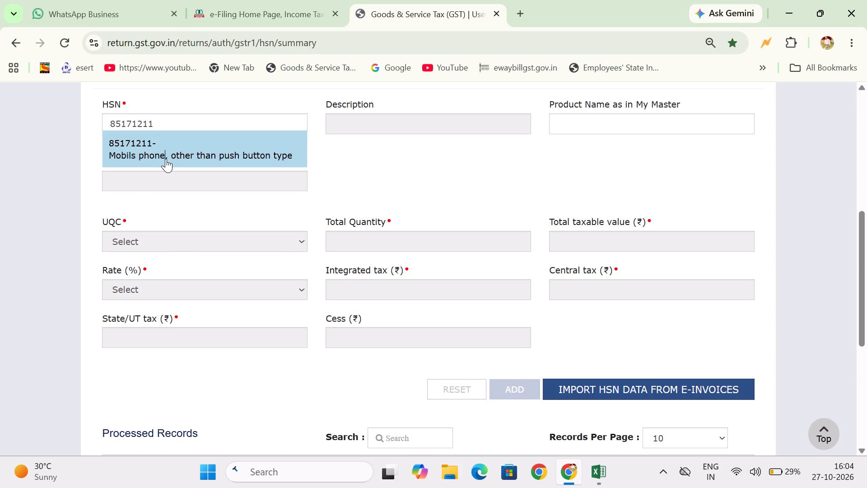
Set the UQC of the 85171211 mobile phone entry to PCS-PIECES.
{"action": "scroll", "coordinate": [166, 159], "scroll_direction": "down", "scroll_amount": 2}
{"action": "scroll", "coordinate": [166, 159], "scroll_direction": "up", "scroll_amount": 1}
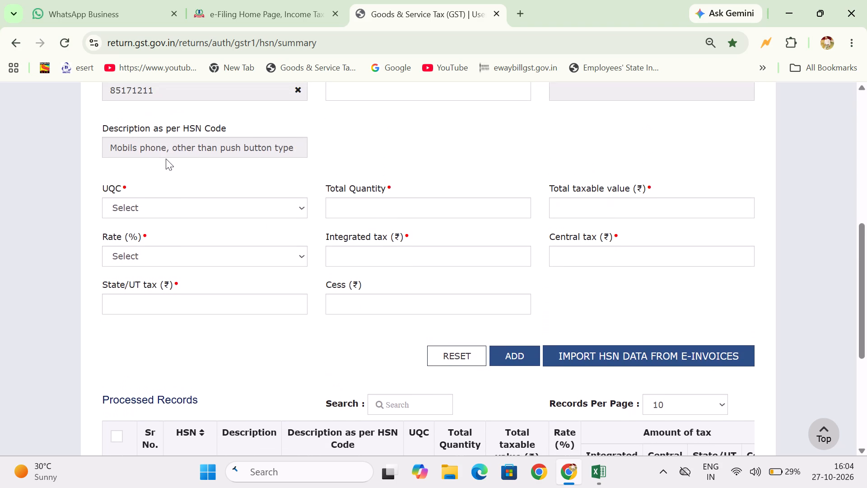
{"action": "scroll", "coordinate": [166, 159], "scroll_direction": "up", "scroll_amount": 1}
{"action": "left_click", "coordinate": [236, 214]}
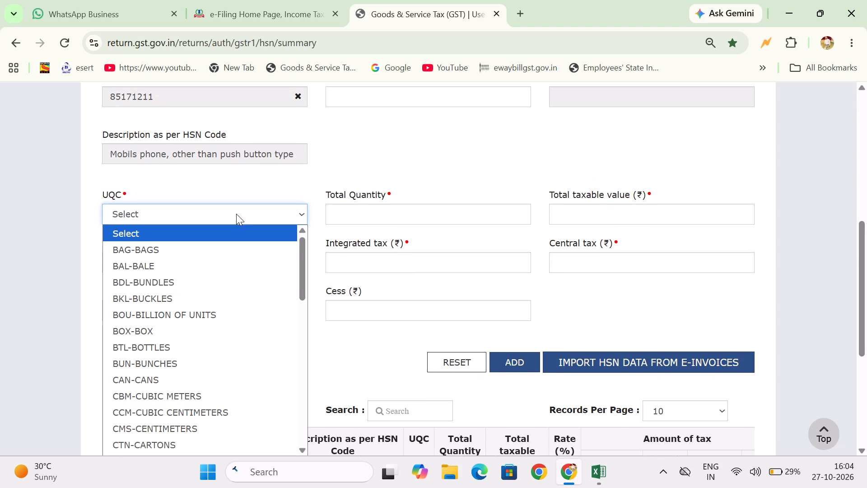
{"action": "key", "text": "p"}
{"action": "type", "text": "CS"}
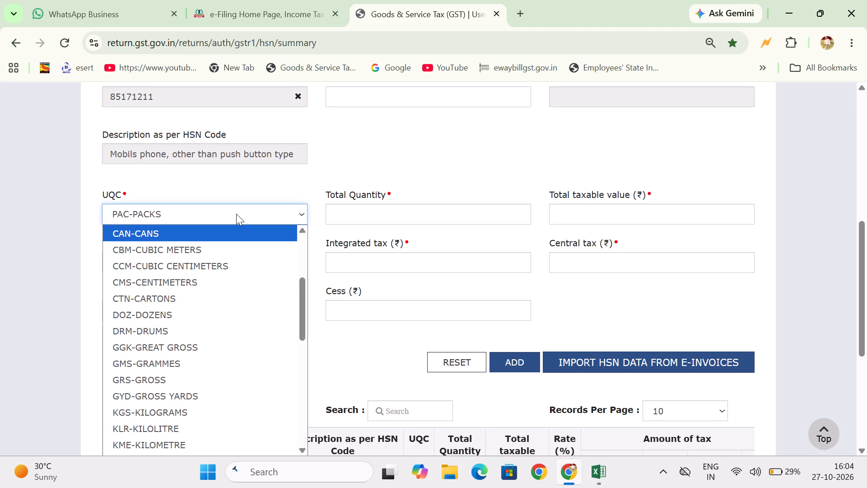
{"action": "key", "text": "p"}
{"action": "type", "text": "CS"}
{"action": "key", "text": "p"}
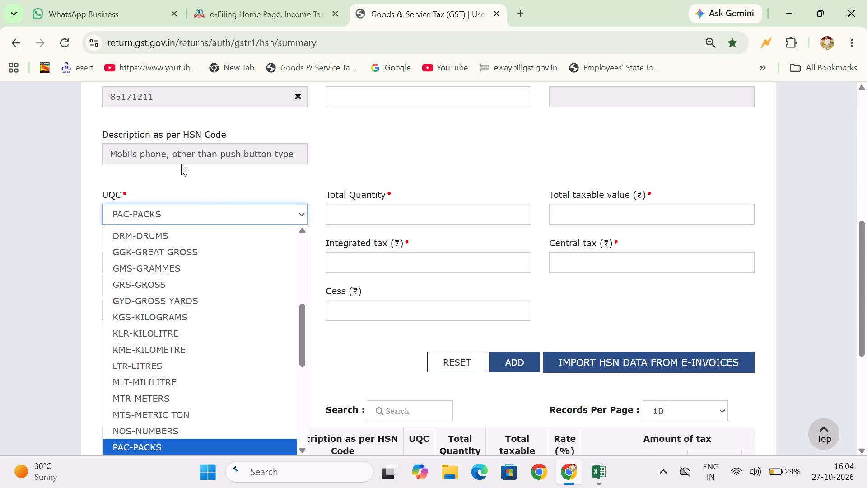
{"action": "scroll", "coordinate": [212, 262], "scroll_direction": "down", "scroll_amount": 3}
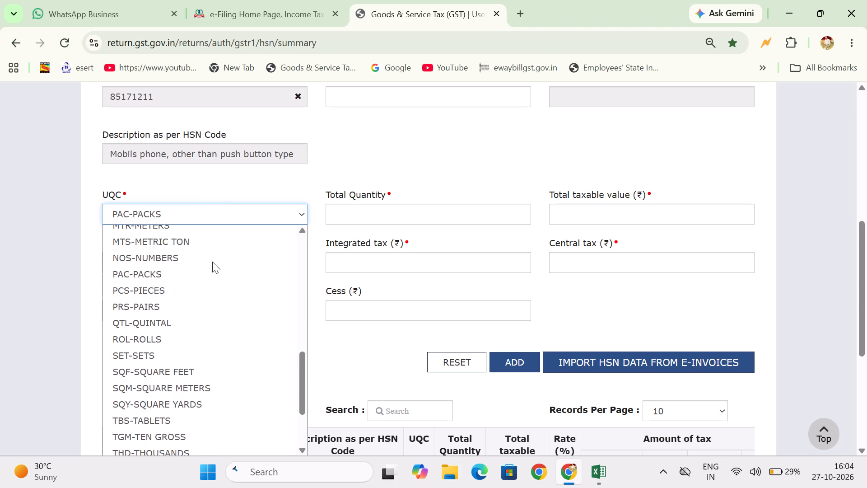
{"action": "key", "text": "p"}
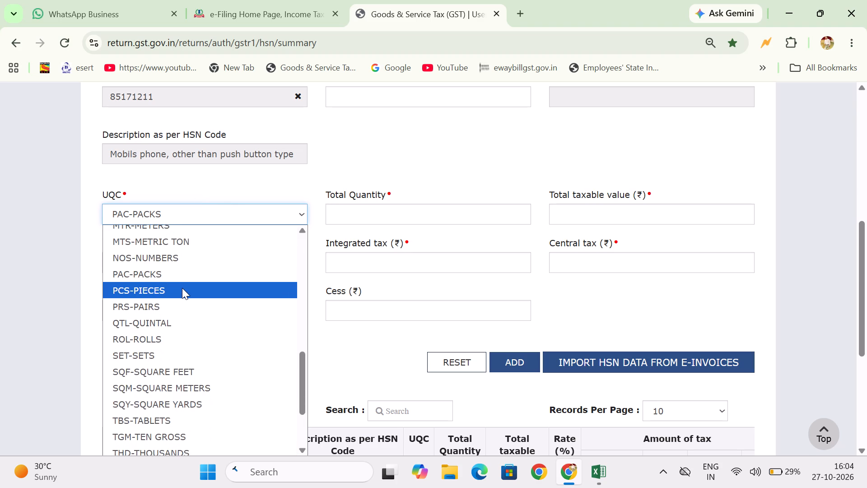
{"action": "left_click", "coordinate": [182, 288]}
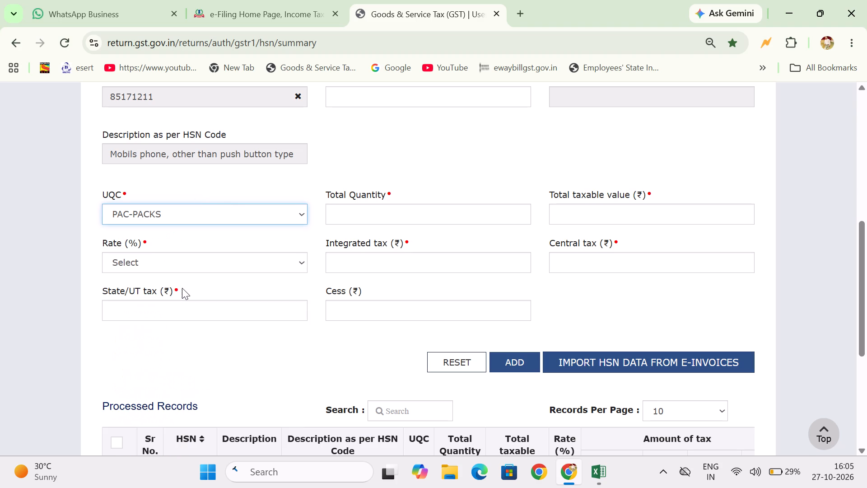
Enter a total quantity of 156 and a total taxable value of ₹346316 for the 85171211 entry.
{"action": "left_click", "coordinate": [421, 214]}
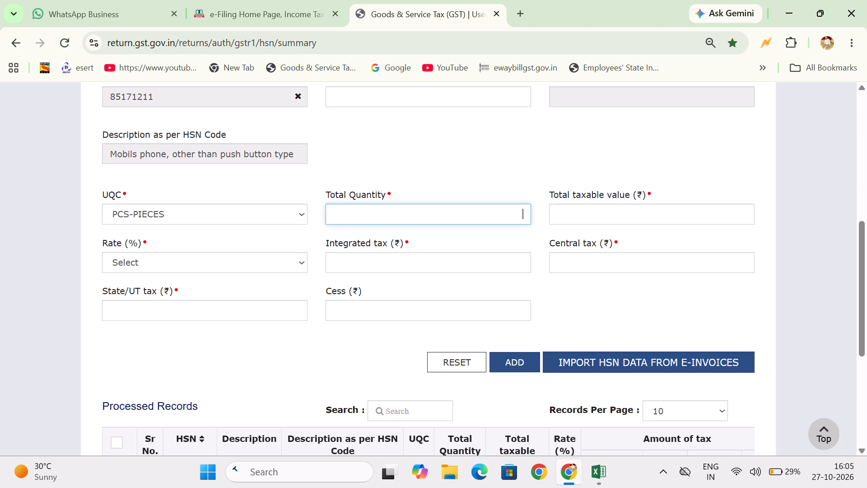
{"action": "type", "text": "15"}
{"action": "key", "text": "6"}
{"action": "left_click", "coordinate": [599, 206]}
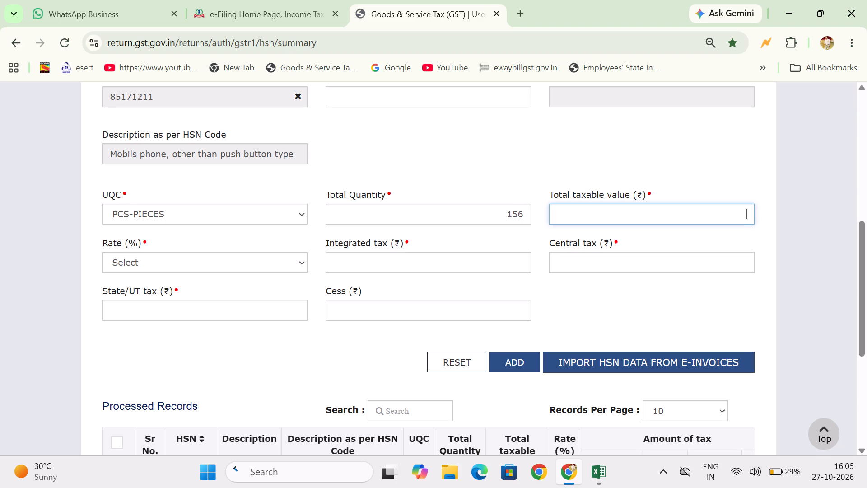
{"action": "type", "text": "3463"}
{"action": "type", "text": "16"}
Set the tax rate of the 85171211 entry to 18%.
{"action": "scroll", "coordinate": [599, 206], "scroll_direction": "down", "scroll_amount": 1}
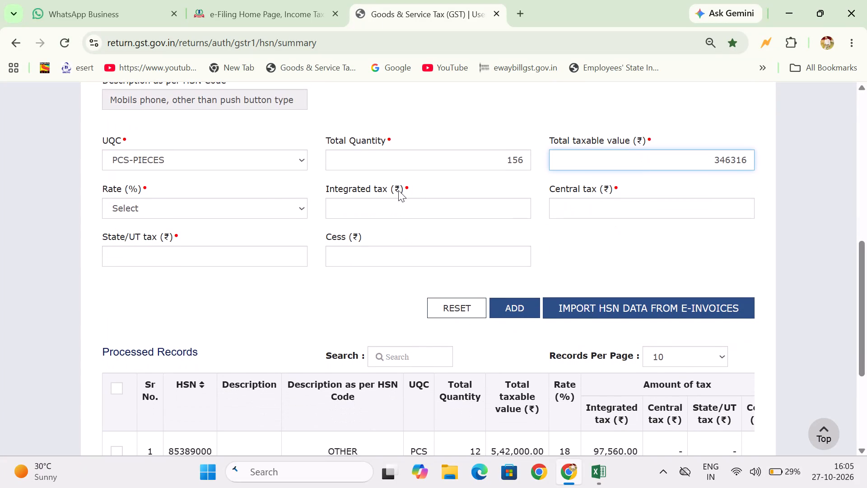
{"action": "left_click", "coordinate": [266, 201]}
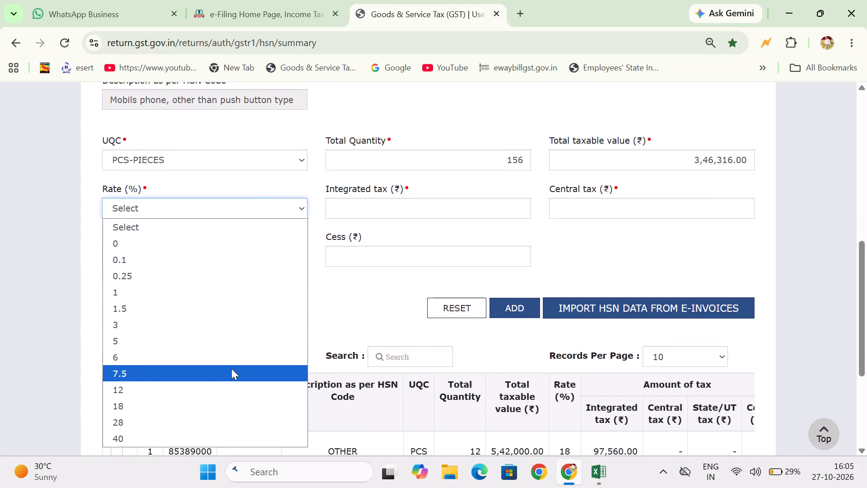
{"action": "left_click", "coordinate": [235, 414]}
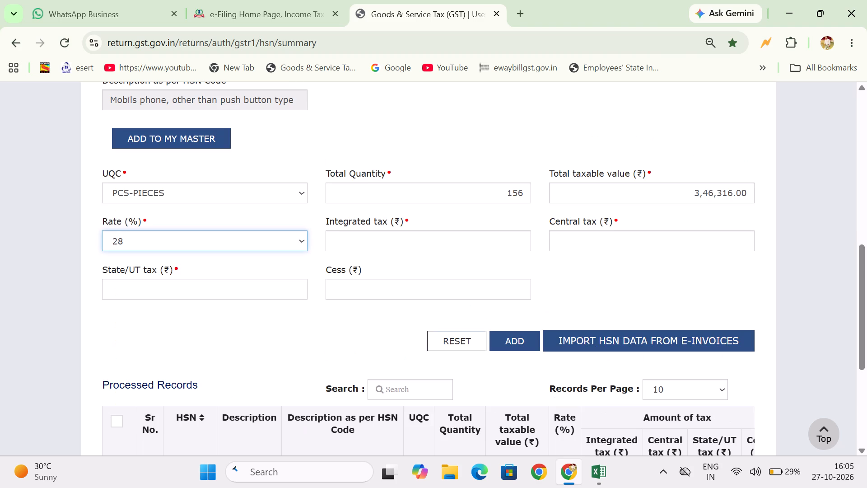
{"action": "left_click", "coordinate": [415, 239]}
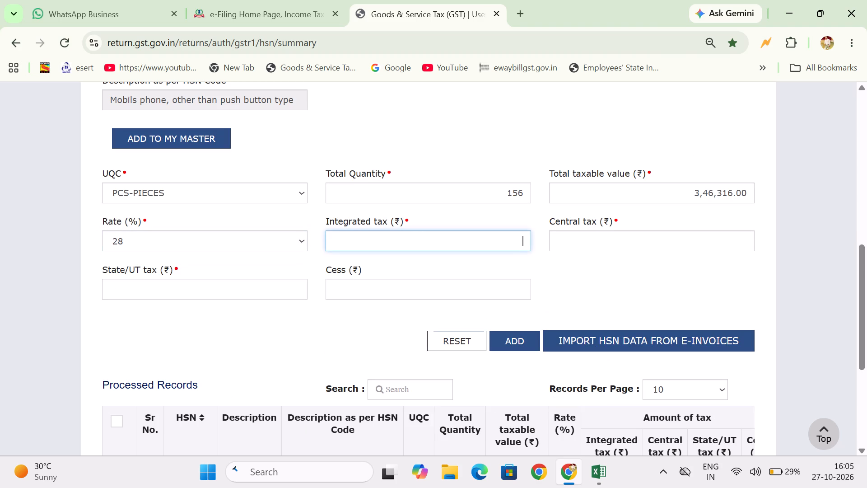
{"action": "left_click", "coordinate": [263, 236]}
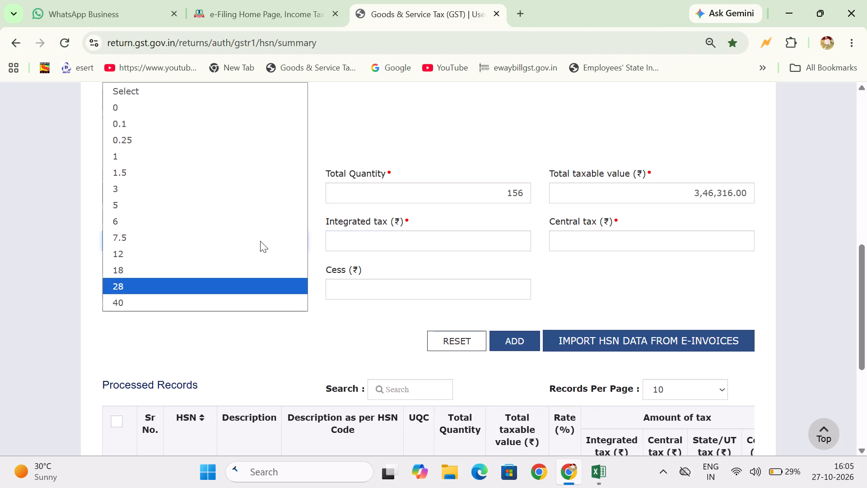
{"action": "left_click", "coordinate": [220, 272]}
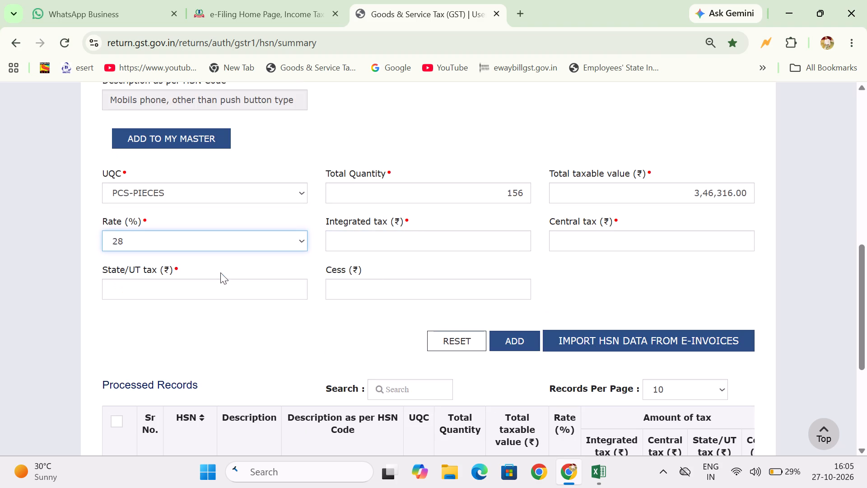
Enter integrated tax of ₹62336.88 for the 85171211 entry and add it to the B2B HSN-wise summary.
{"action": "left_click", "coordinate": [380, 245]}
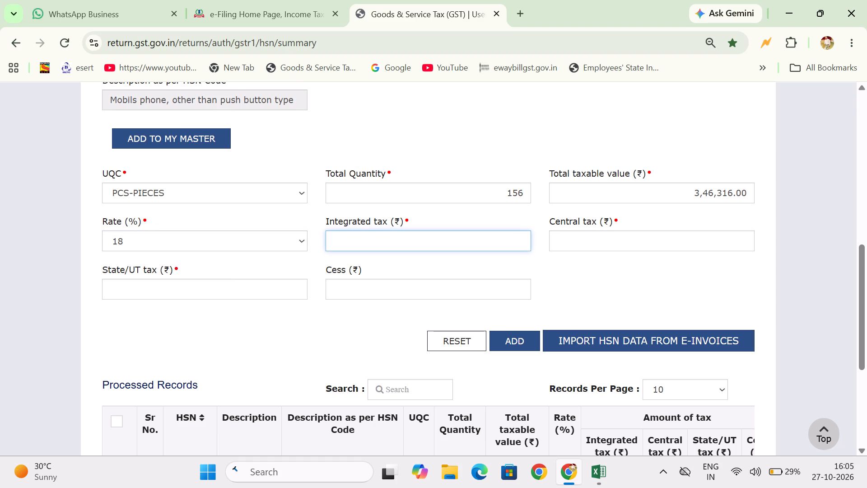
{"action": "key", "text": "6"}
{"action": "key", "text": "2"}
{"action": "type", "text": "336"}
{"action": "type", "text": ".88"}
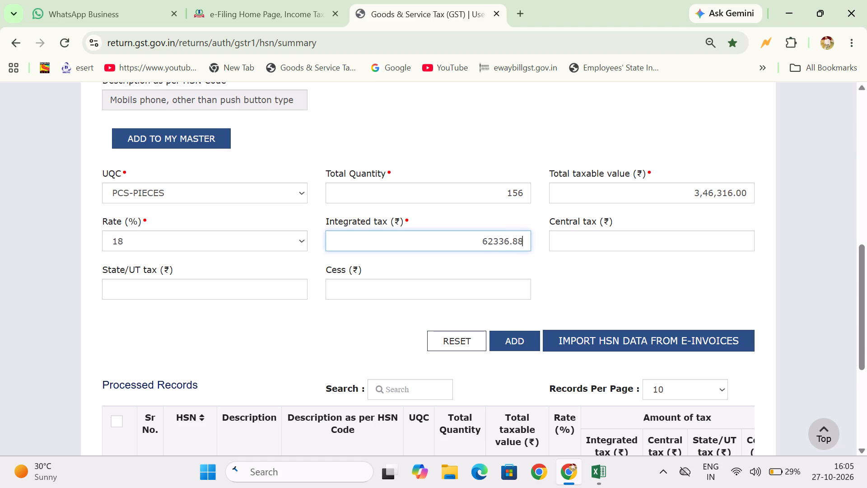
{"action": "scroll", "coordinate": [380, 245], "scroll_direction": "down", "scroll_amount": 1}
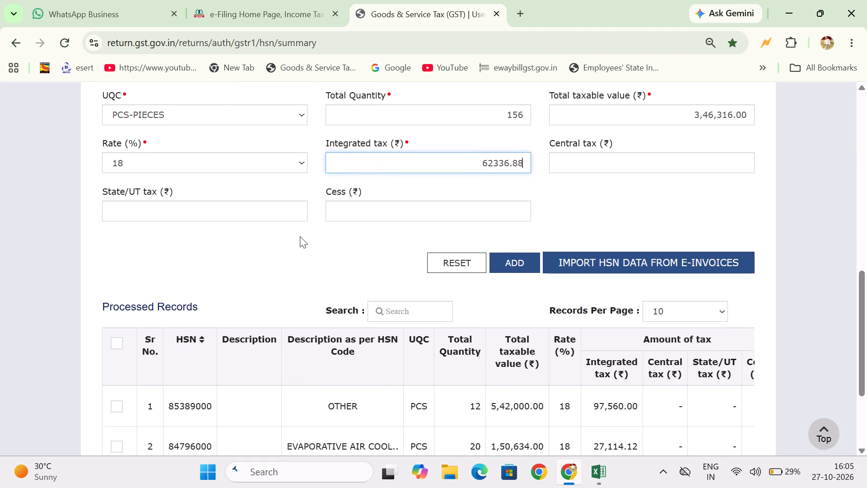
{"action": "left_click", "coordinate": [300, 236]}
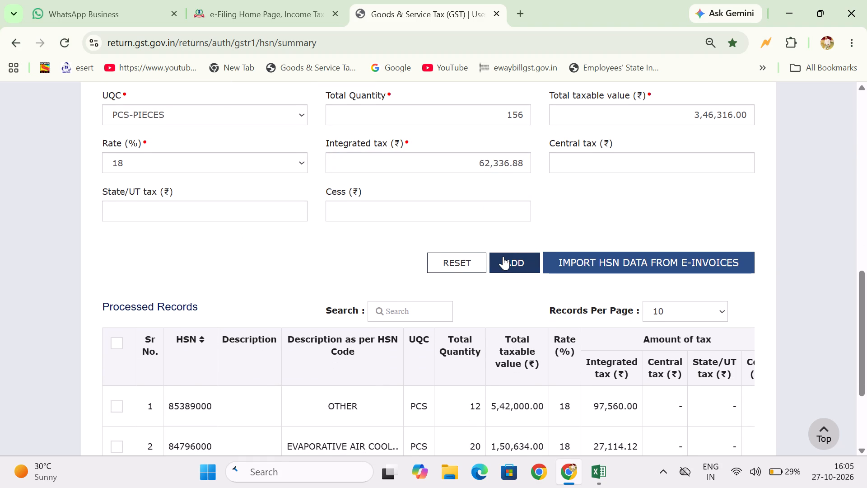
{"action": "left_click", "coordinate": [503, 256]}
Save the newly added 85171211 record in the B2B HSN-wise summary.
{"action": "scroll", "coordinate": [503, 256], "scroll_direction": "down", "scroll_amount": 1}
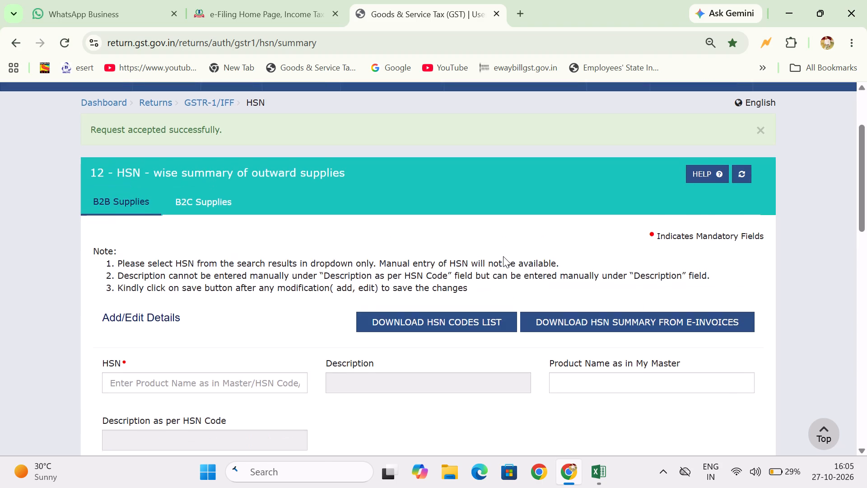
{"action": "scroll", "coordinate": [503, 256], "scroll_direction": "down", "scroll_amount": 7}
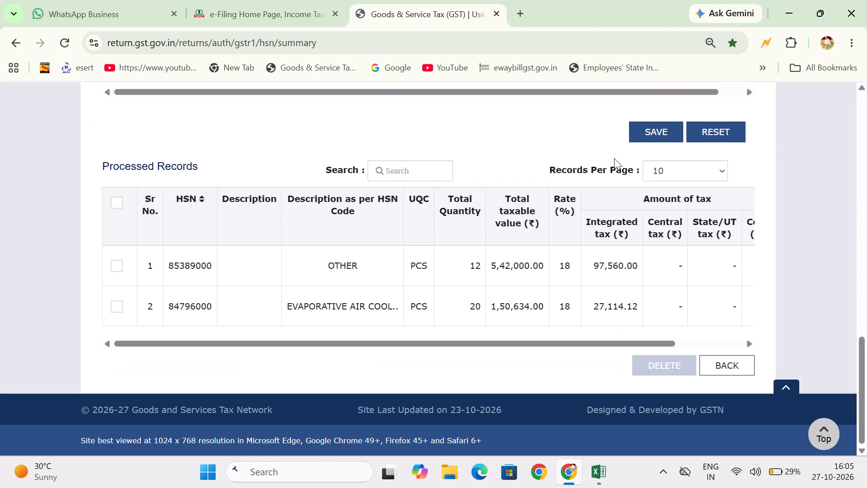
{"action": "left_click", "coordinate": [648, 127]}
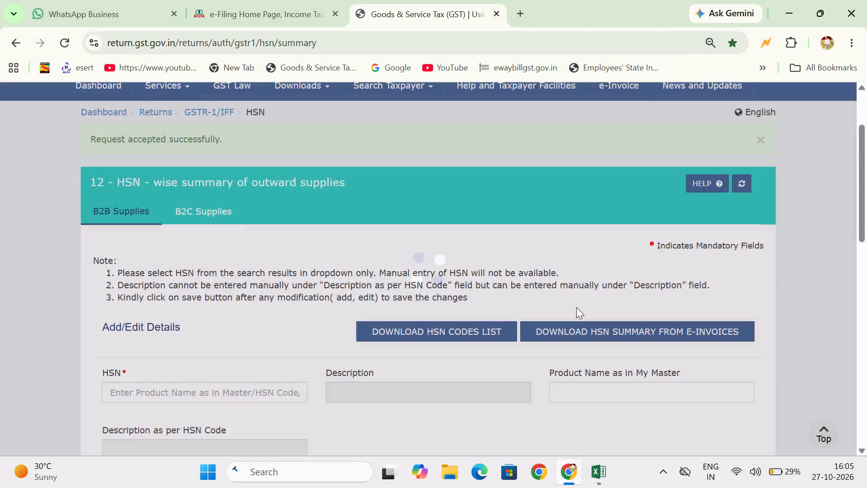
Leave the HSN-wise summary and return to the GSTR-1 overview of record details.
{"action": "scroll", "coordinate": [576, 307], "scroll_direction": "down", "scroll_amount": 8}
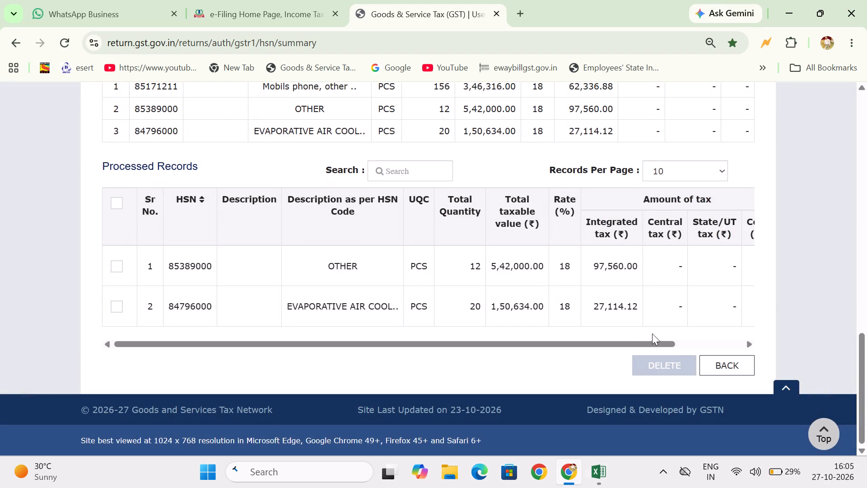
{"action": "left_click", "coordinate": [722, 367]}
{"action": "scroll", "coordinate": [552, 325], "scroll_direction": "down", "scroll_amount": 2}
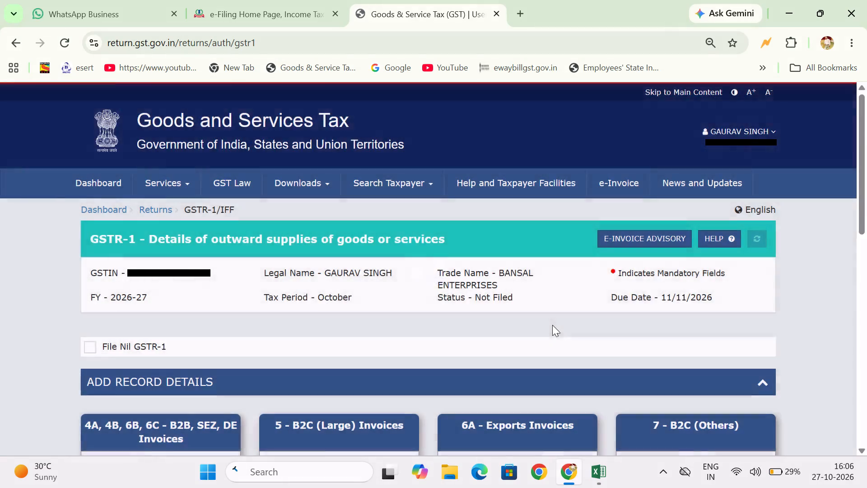
Refresh the GSTR-1 record details and generate the return summary for October 2026-27.
{"action": "scroll", "coordinate": [552, 325], "scroll_direction": "down", "scroll_amount": 4}
{"action": "scroll", "coordinate": [559, 308], "scroll_direction": "up", "scroll_amount": 8}
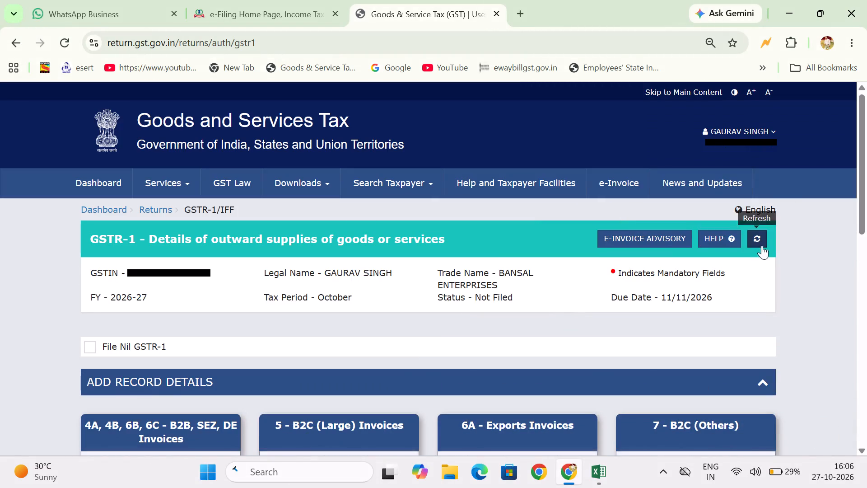
{"action": "left_click", "coordinate": [757, 233]}
{"action": "scroll", "coordinate": [406, 330], "scroll_direction": "down", "scroll_amount": 3}
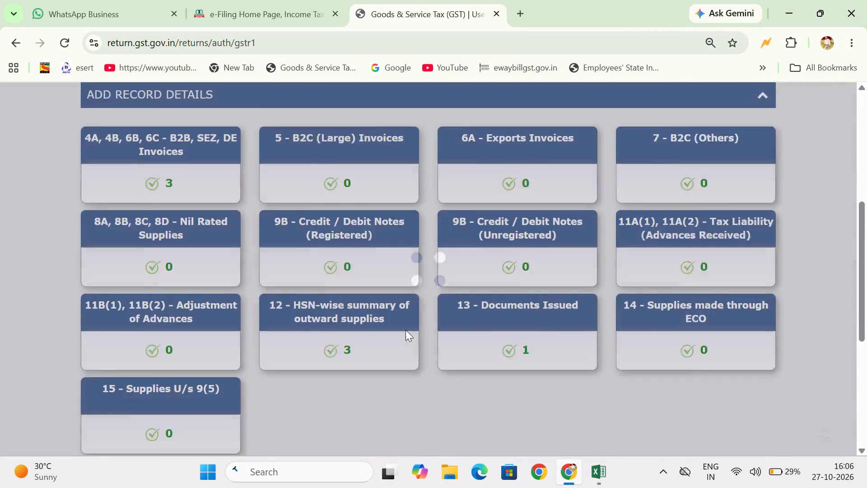
{"action": "scroll", "coordinate": [406, 330], "scroll_direction": "down", "scroll_amount": 1}
{"action": "scroll", "coordinate": [561, 397], "scroll_direction": "down", "scroll_amount": 2}
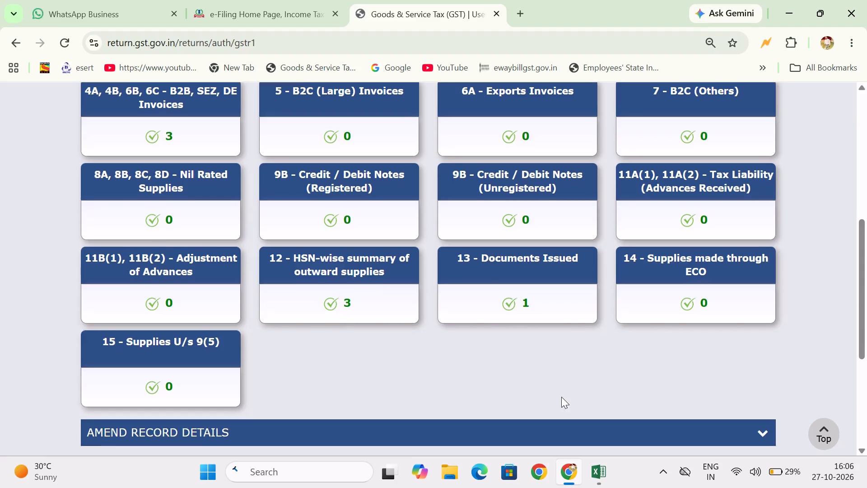
{"action": "scroll", "coordinate": [561, 397], "scroll_direction": "down", "scroll_amount": 3}
{"action": "left_click", "coordinate": [746, 365]}
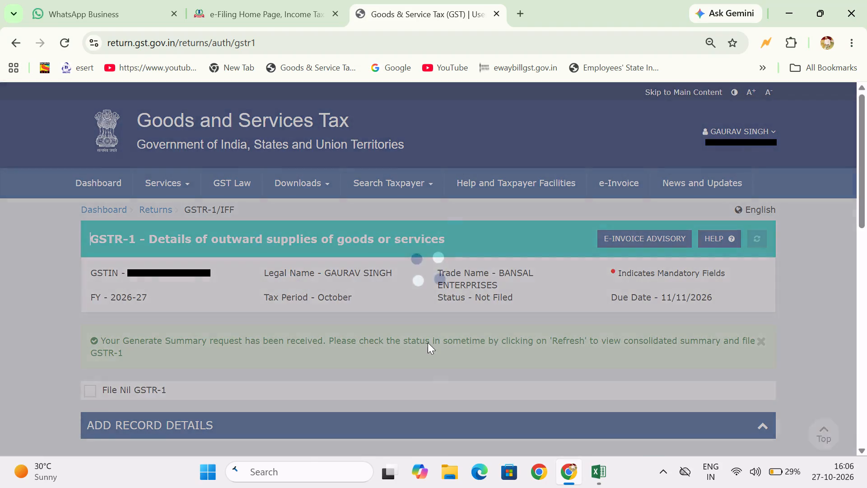
{"action": "scroll", "coordinate": [428, 343], "scroll_direction": "down", "scroll_amount": 6}
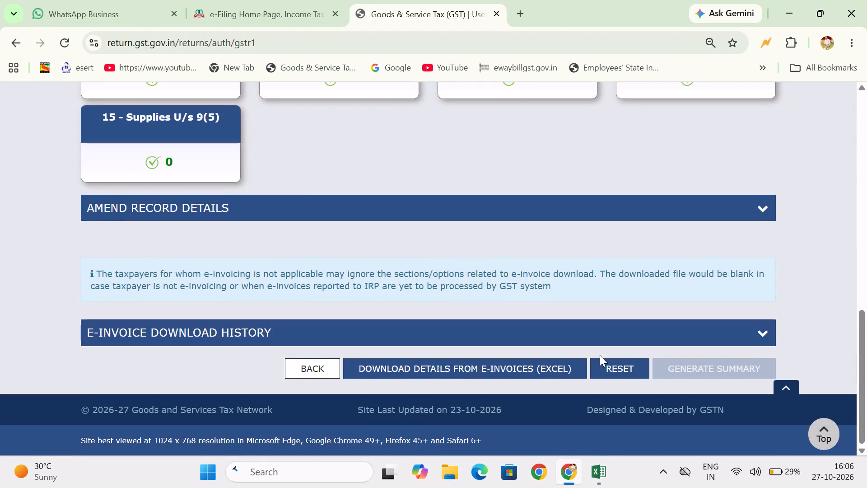
{"action": "left_click", "coordinate": [692, 371]}
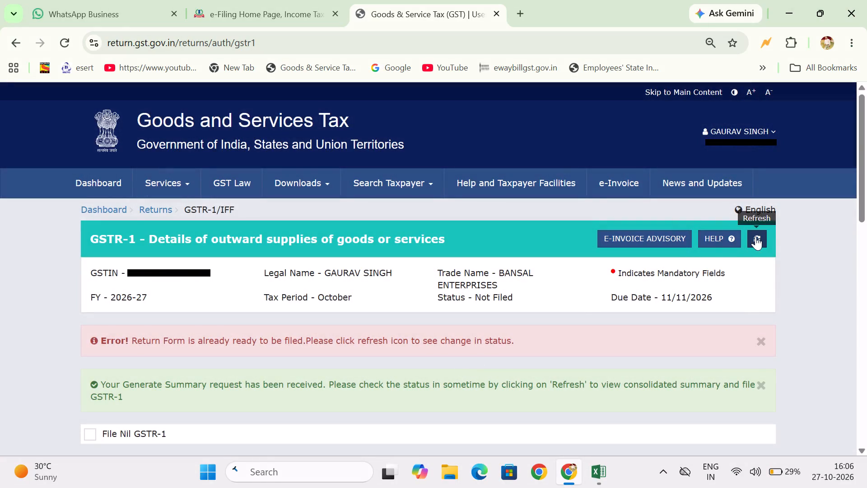
Refresh the GSTR-1 return status and proceed to the filing summary.
{"action": "left_click", "coordinate": [755, 236]}
{"action": "scroll", "coordinate": [584, 272], "scroll_direction": "down", "scroll_amount": 7}
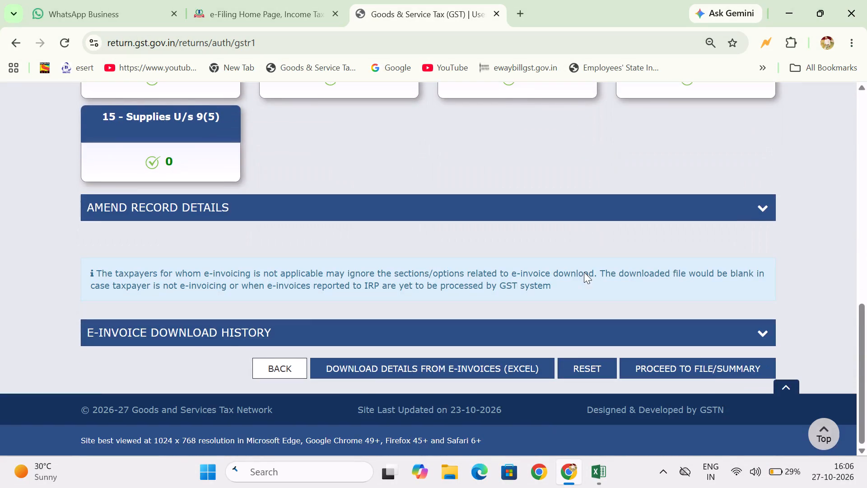
{"action": "scroll", "coordinate": [584, 272], "scroll_direction": "down", "scroll_amount": 2}
{"action": "left_click", "coordinate": [677, 359]}
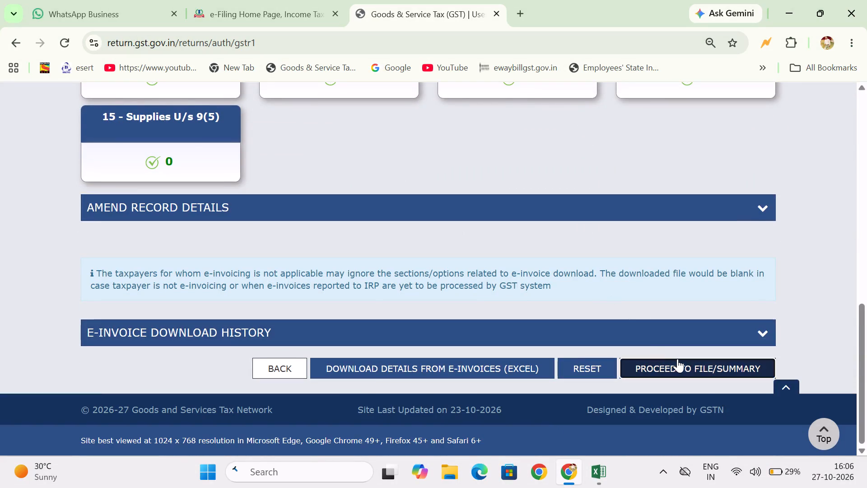
Review the consolidated summary from table 4A down to the total liability row, and return to the GSTR-1 overview.
{"action": "scroll", "coordinate": [357, 315], "scroll_direction": "down", "scroll_amount": 3}
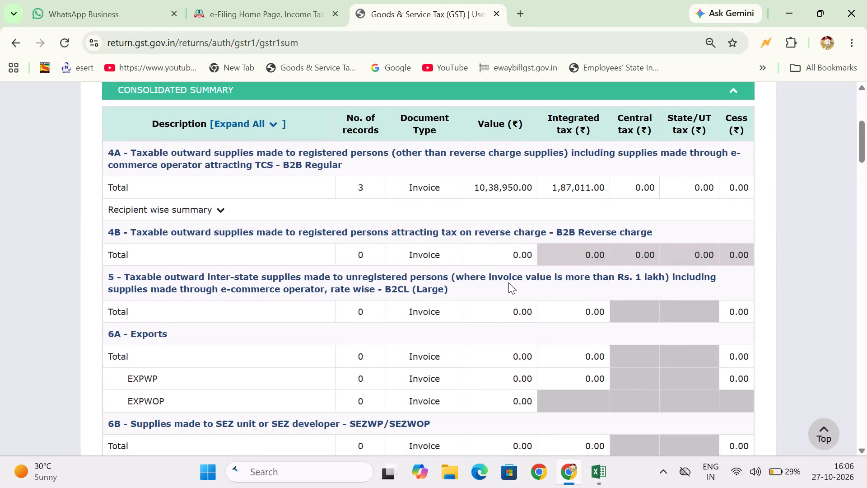
{"action": "scroll", "coordinate": [508, 282], "scroll_direction": "down", "scroll_amount": 1}
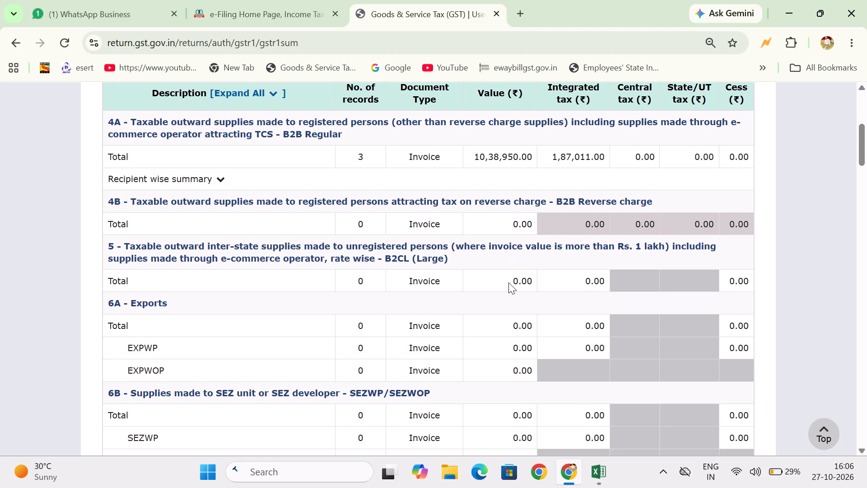
{"action": "scroll", "coordinate": [508, 282], "scroll_direction": "down", "scroll_amount": 2}
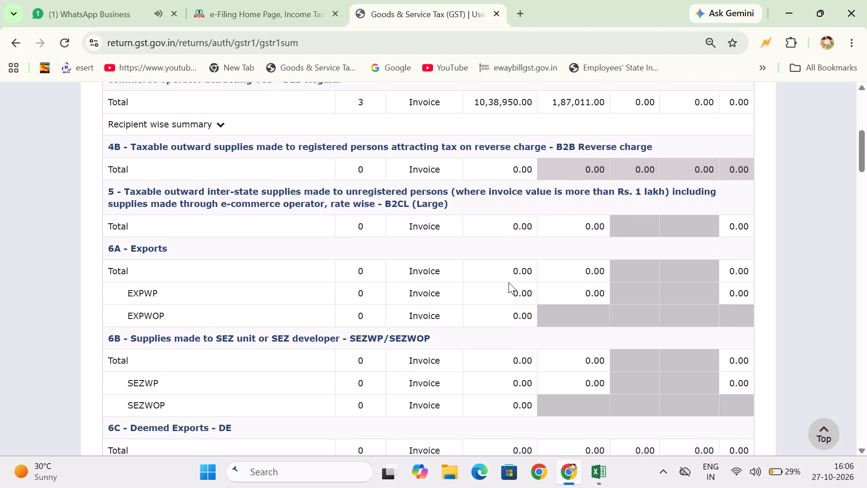
{"action": "scroll", "coordinate": [508, 282], "scroll_direction": "down", "scroll_amount": 1}
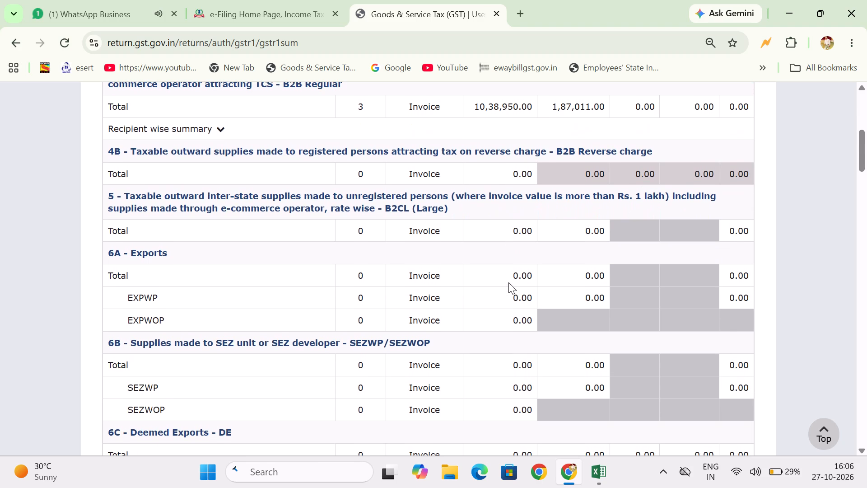
{"action": "scroll", "coordinate": [508, 282], "scroll_direction": "down", "scroll_amount": 3}
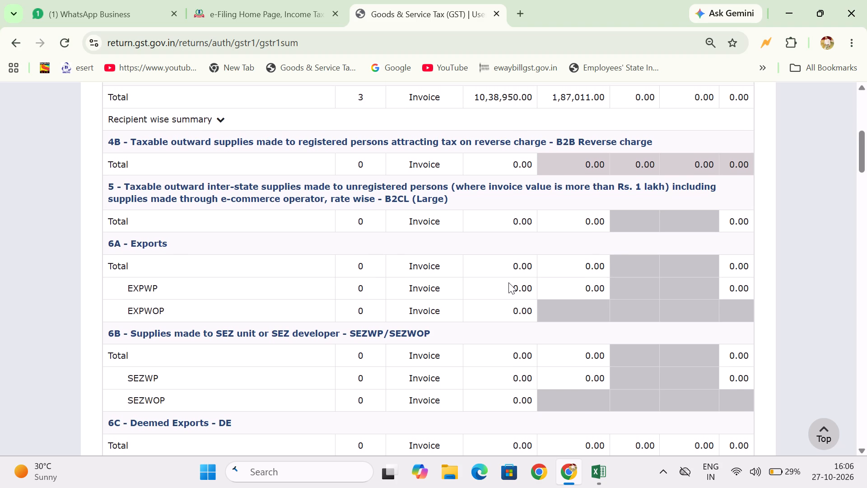
{"action": "scroll", "coordinate": [508, 282], "scroll_direction": "down", "scroll_amount": 3}
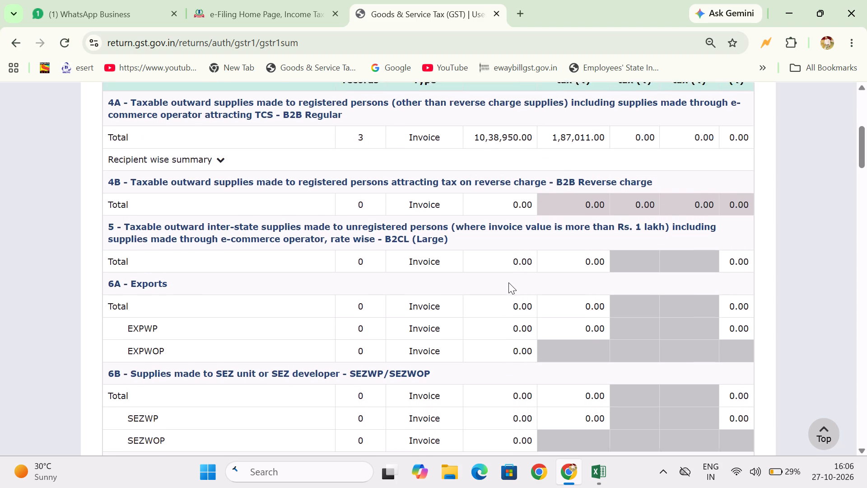
{"action": "scroll", "coordinate": [508, 282], "scroll_direction": "down", "scroll_amount": 7}
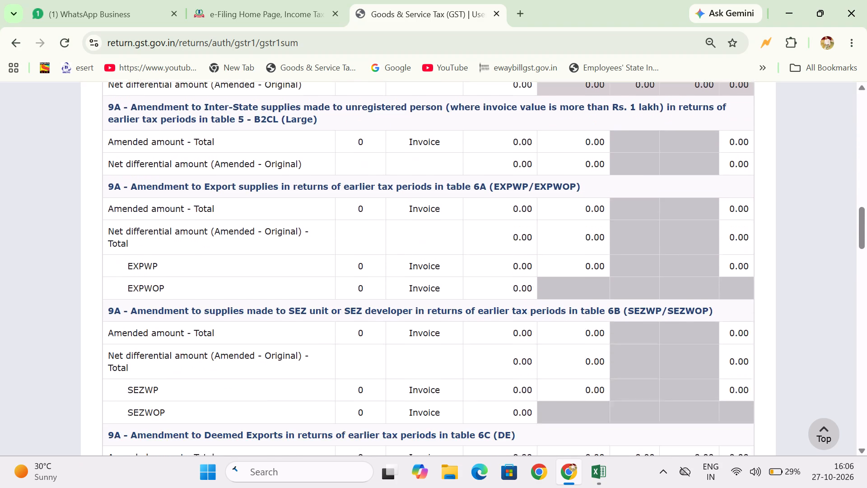
{"action": "scroll", "coordinate": [508, 282], "scroll_direction": "down", "scroll_amount": 10}
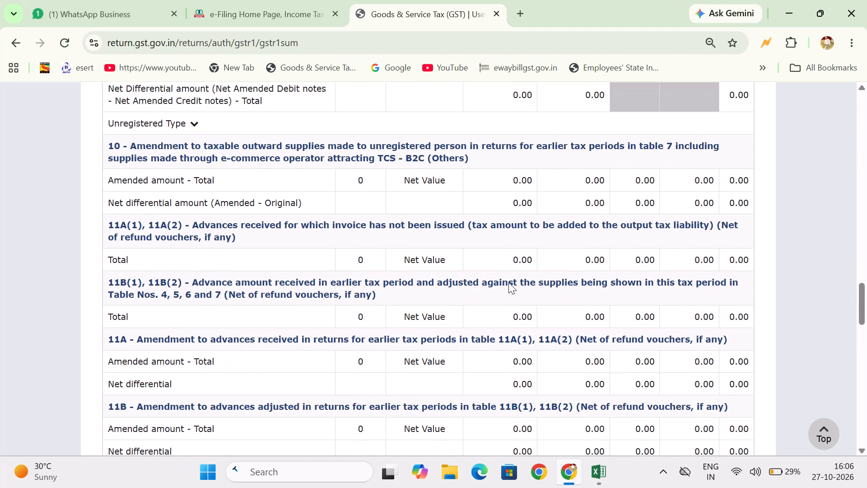
{"action": "scroll", "coordinate": [508, 282], "scroll_direction": "down", "scroll_amount": 5}
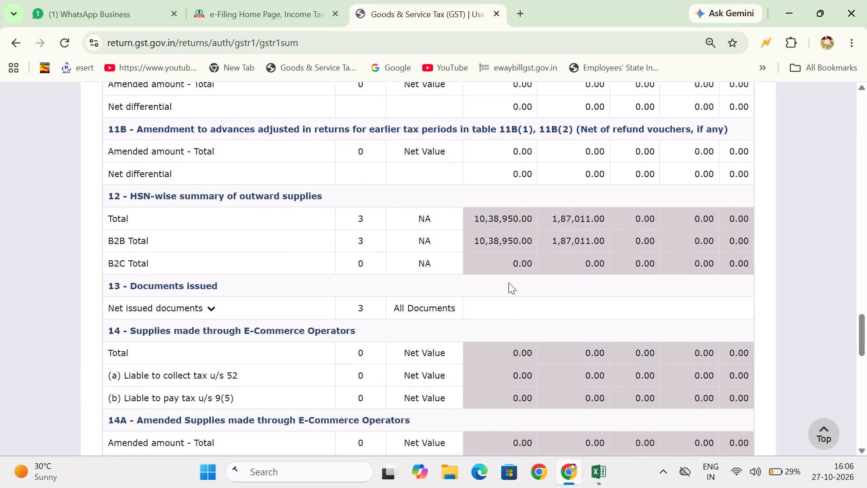
{"action": "scroll", "coordinate": [508, 282], "scroll_direction": "down", "scroll_amount": 7}
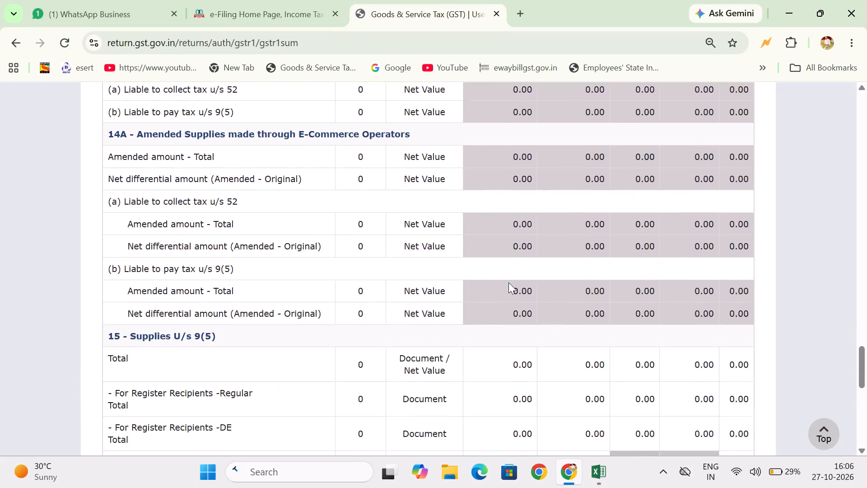
{"action": "scroll", "coordinate": [508, 282], "scroll_direction": "down", "scroll_amount": 4}
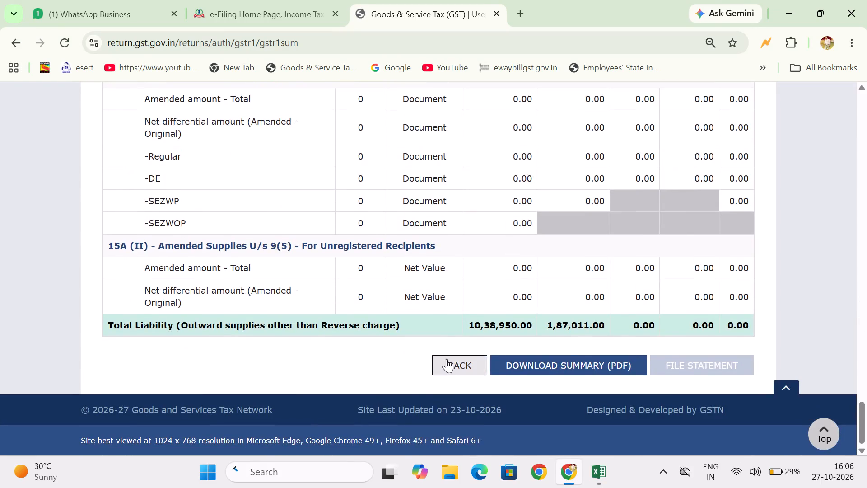
{"action": "left_click", "coordinate": [448, 363]}
{"action": "scroll", "coordinate": [448, 363], "scroll_direction": "up", "scroll_amount": 2}
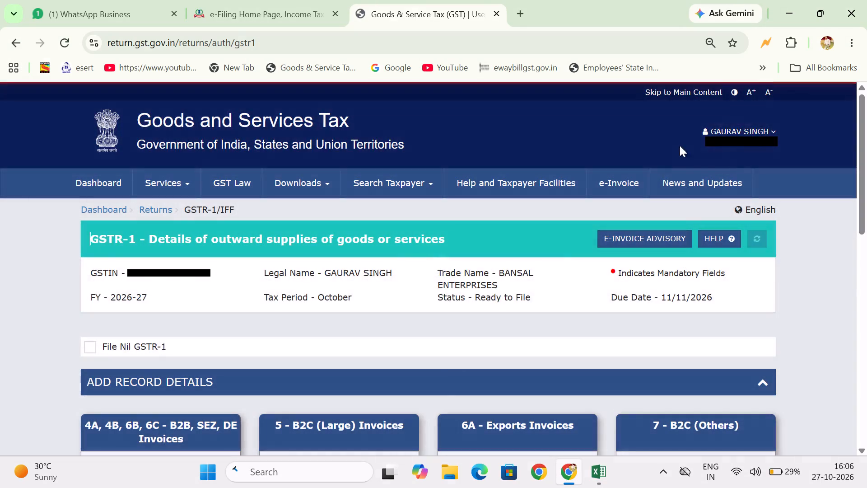
{"action": "left_click", "coordinate": [772, 124]}
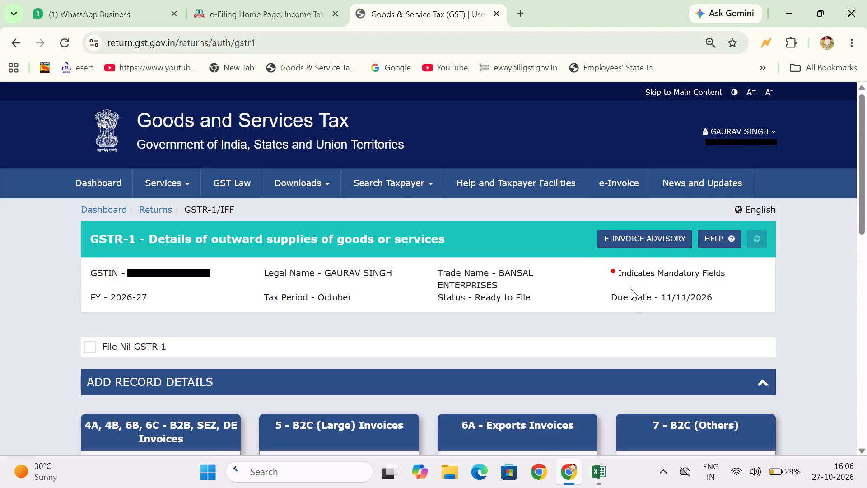
Reopen the filing summary, recheck the HSN-wise summary, documents issued and total liability, and go back to the GSTR-1 overview.
{"action": "scroll", "coordinate": [611, 314], "scroll_direction": "down", "scroll_amount": 7}
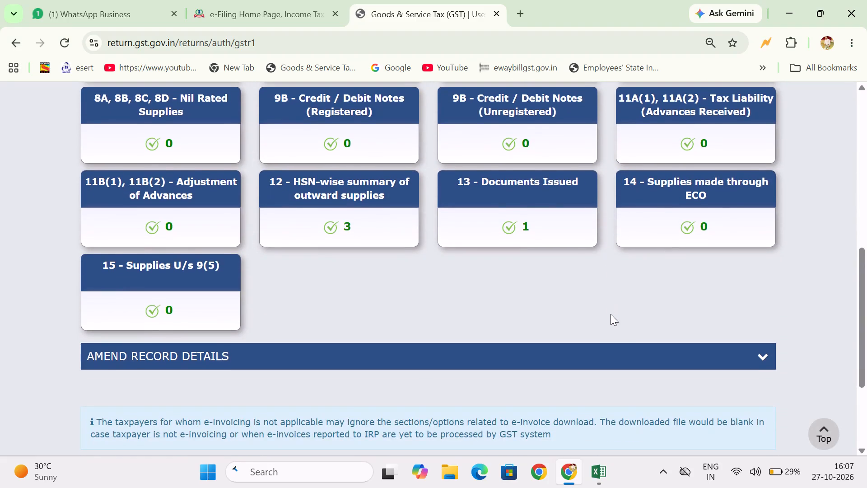
{"action": "scroll", "coordinate": [611, 314], "scroll_direction": "down", "scroll_amount": 1}
{"action": "scroll", "coordinate": [479, 302], "scroll_direction": "down", "scroll_amount": 2}
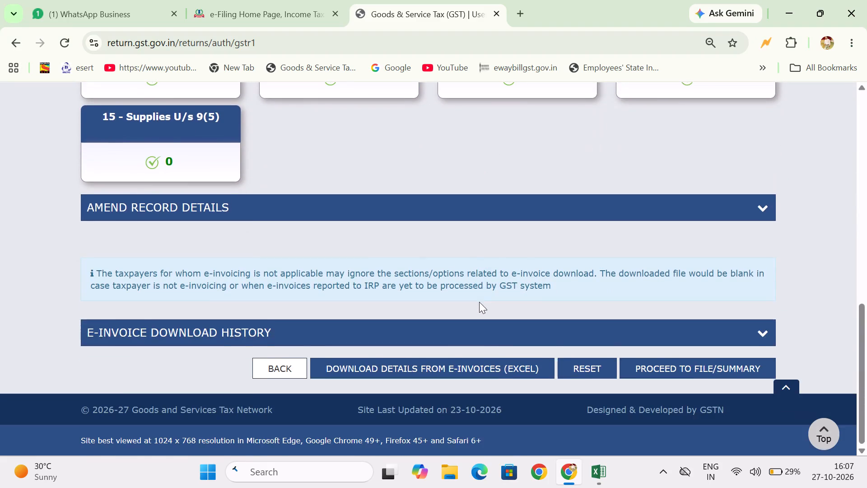
{"action": "scroll", "coordinate": [479, 302], "scroll_direction": "down", "scroll_amount": 1}
{"action": "left_click", "coordinate": [643, 366]}
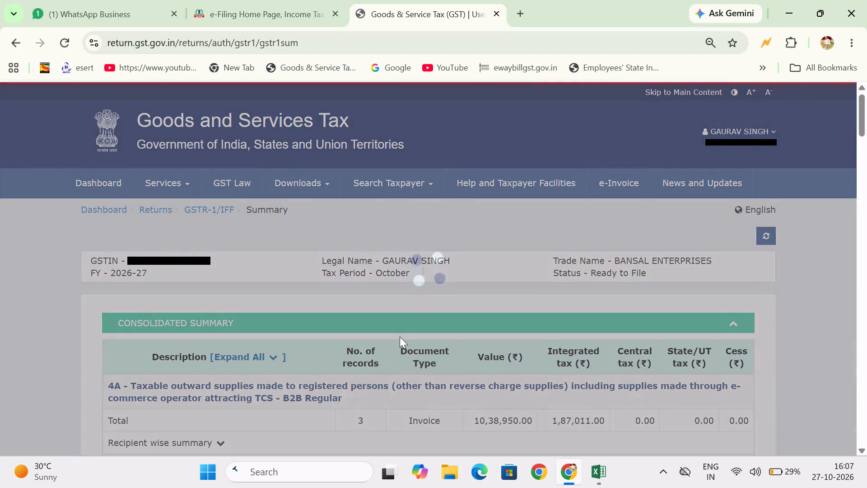
{"action": "scroll", "coordinate": [400, 337], "scroll_direction": "down", "scroll_amount": 7}
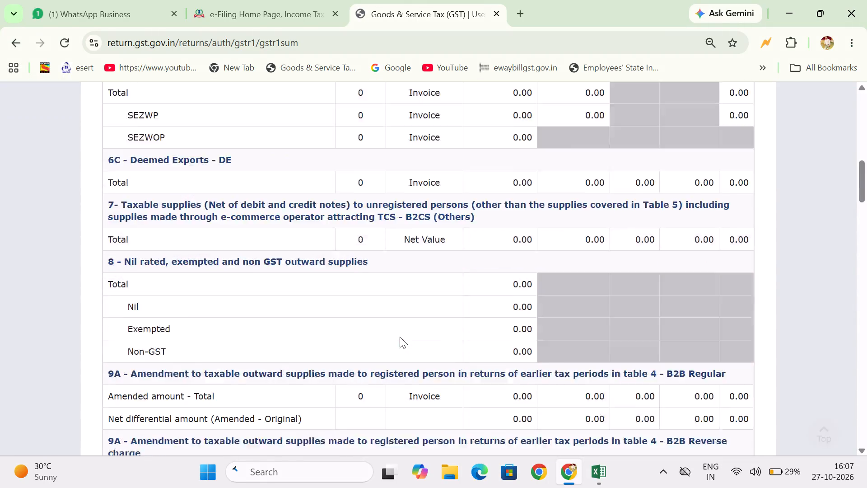
{"action": "scroll", "coordinate": [400, 337], "scroll_direction": "down", "scroll_amount": 7}
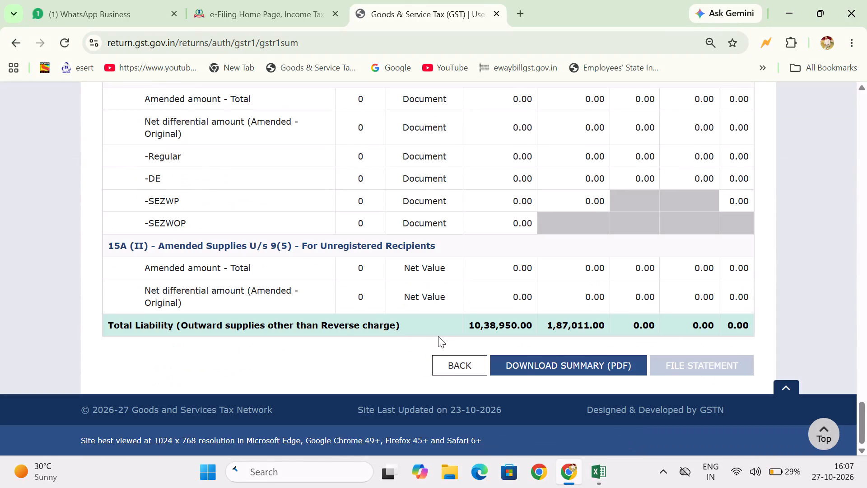
{"action": "scroll", "coordinate": [438, 336], "scroll_direction": "up", "scroll_amount": 10}
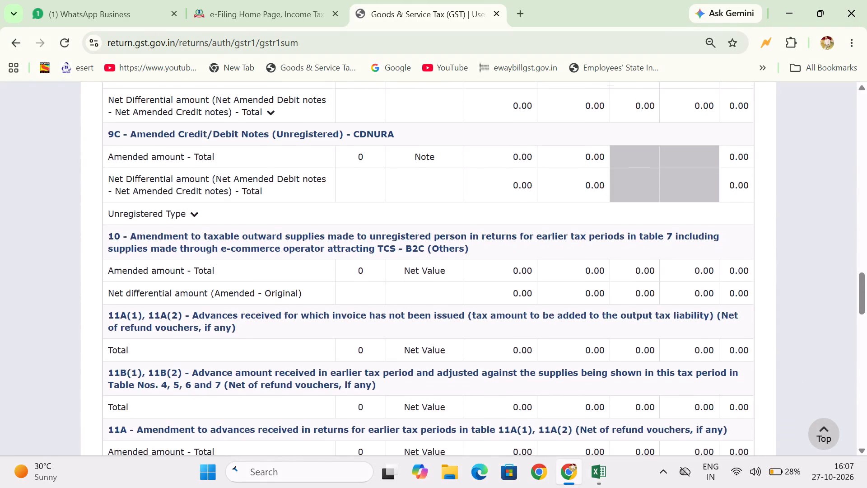
{"action": "scroll", "coordinate": [438, 336], "scroll_direction": "down", "scroll_amount": 3}
{"action": "scroll", "coordinate": [438, 336], "scroll_direction": "up", "scroll_amount": 2}
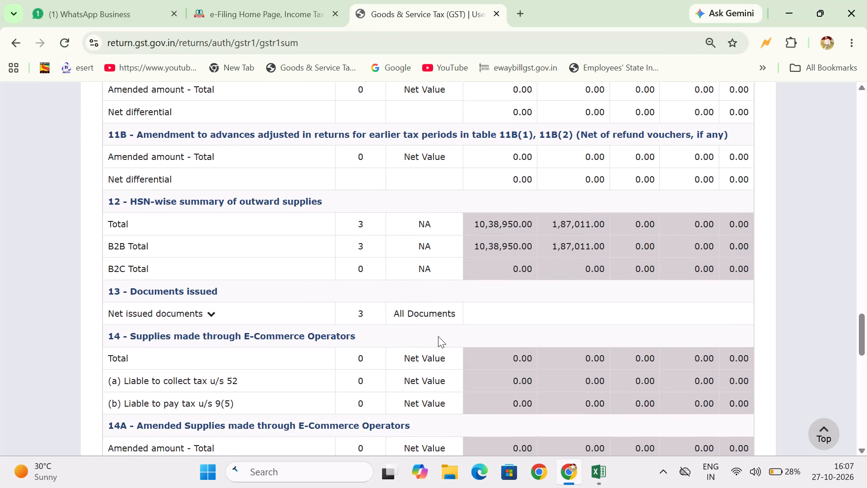
{"action": "scroll", "coordinate": [438, 336], "scroll_direction": "up", "scroll_amount": 1}
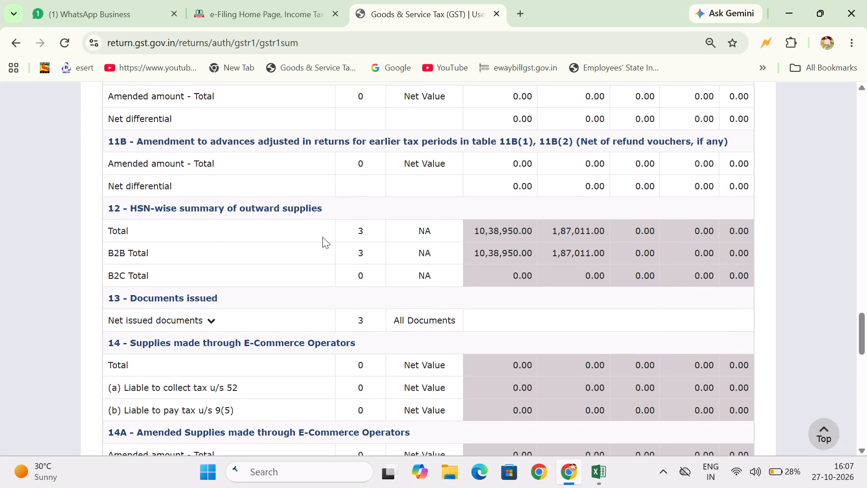
{"action": "scroll", "coordinate": [333, 244], "scroll_direction": "down", "scroll_amount": 11}
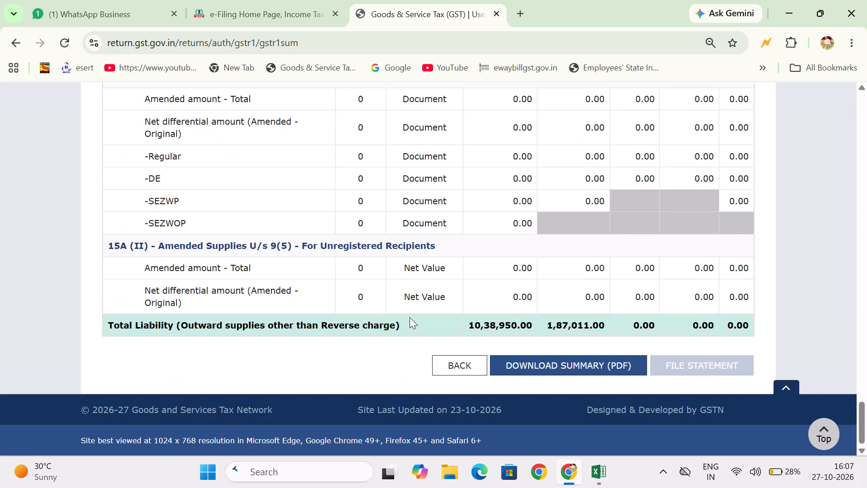
{"action": "left_click", "coordinate": [453, 357]}
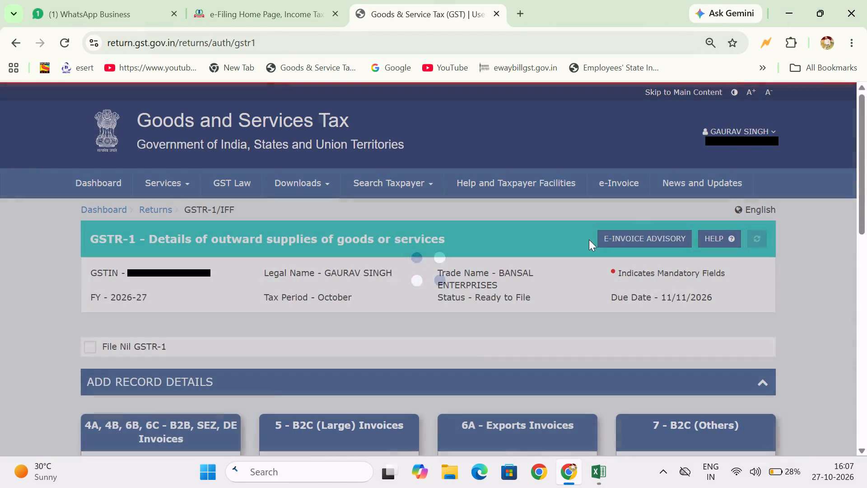
Log out of the taxpayer's GST portal account.
{"action": "left_click", "coordinate": [772, 132]}
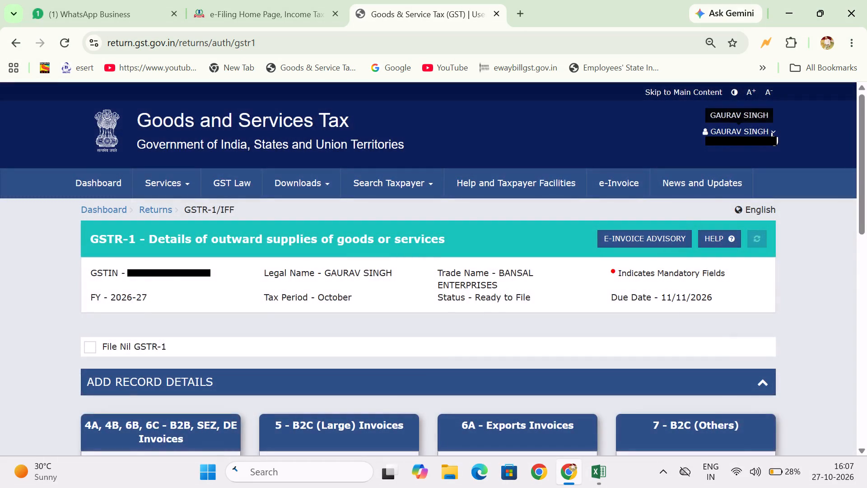
{"action": "left_click", "coordinate": [772, 131]}
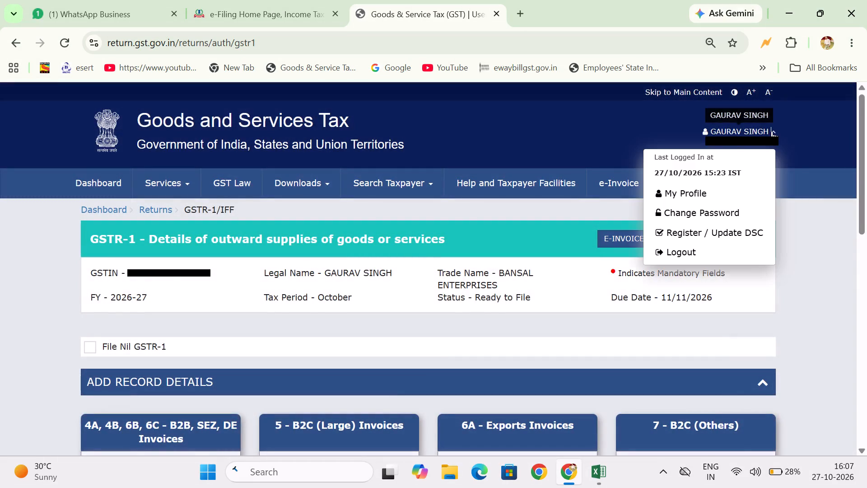
{"action": "left_click", "coordinate": [700, 249]}
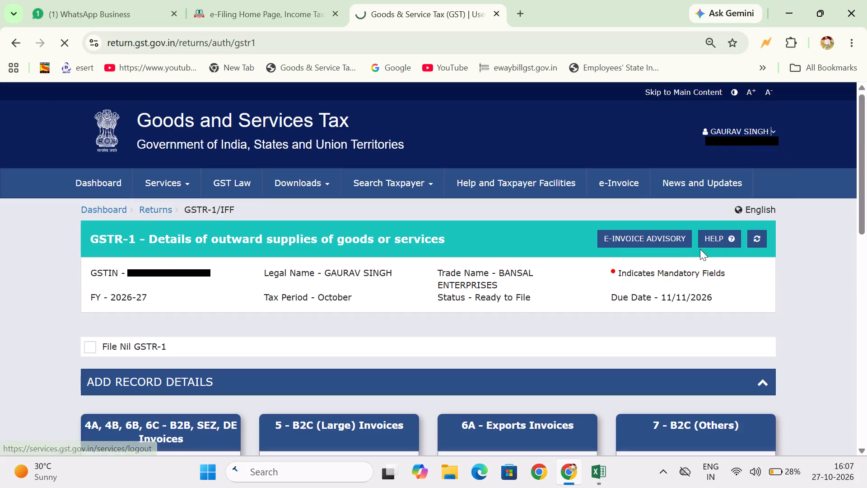
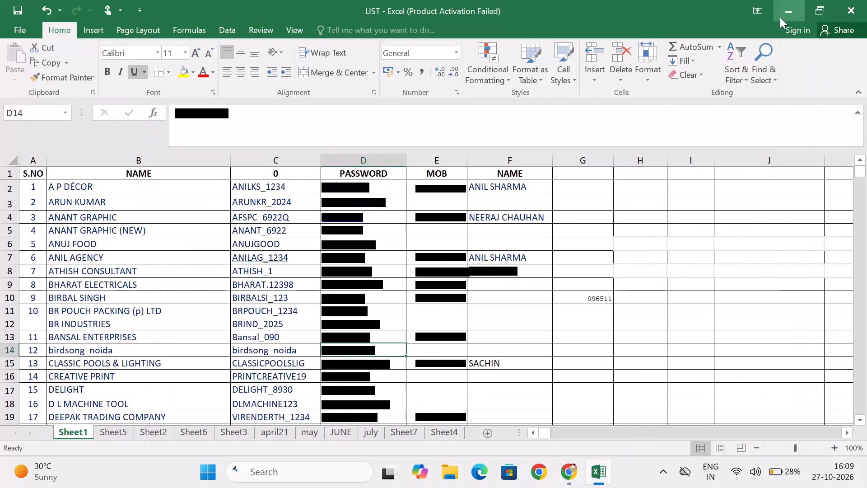
Close the LIST workbook in Excel and switch back to the GST portal's logout page in Chrome.
{"action": "left_click", "coordinate": [866, 0]}
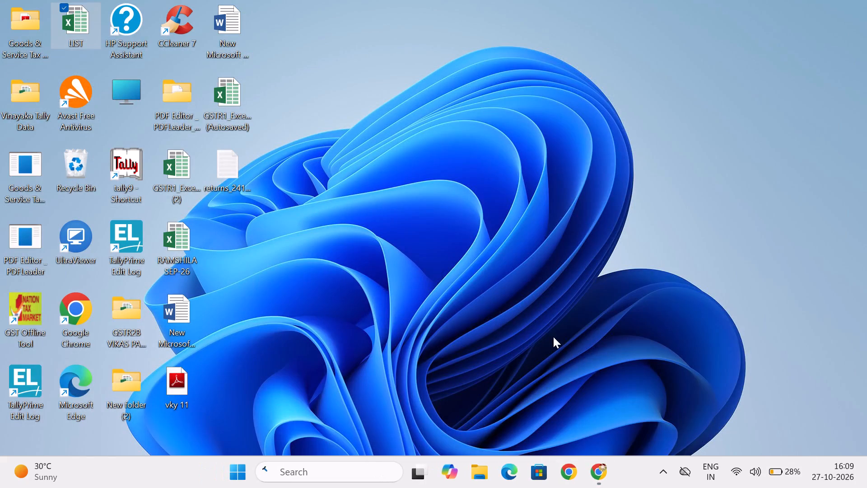
{"action": "left_click", "coordinate": [601, 461]}
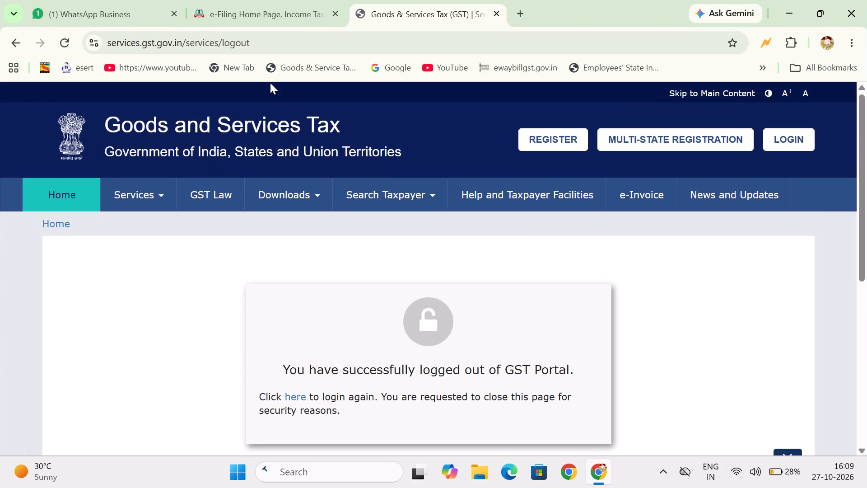